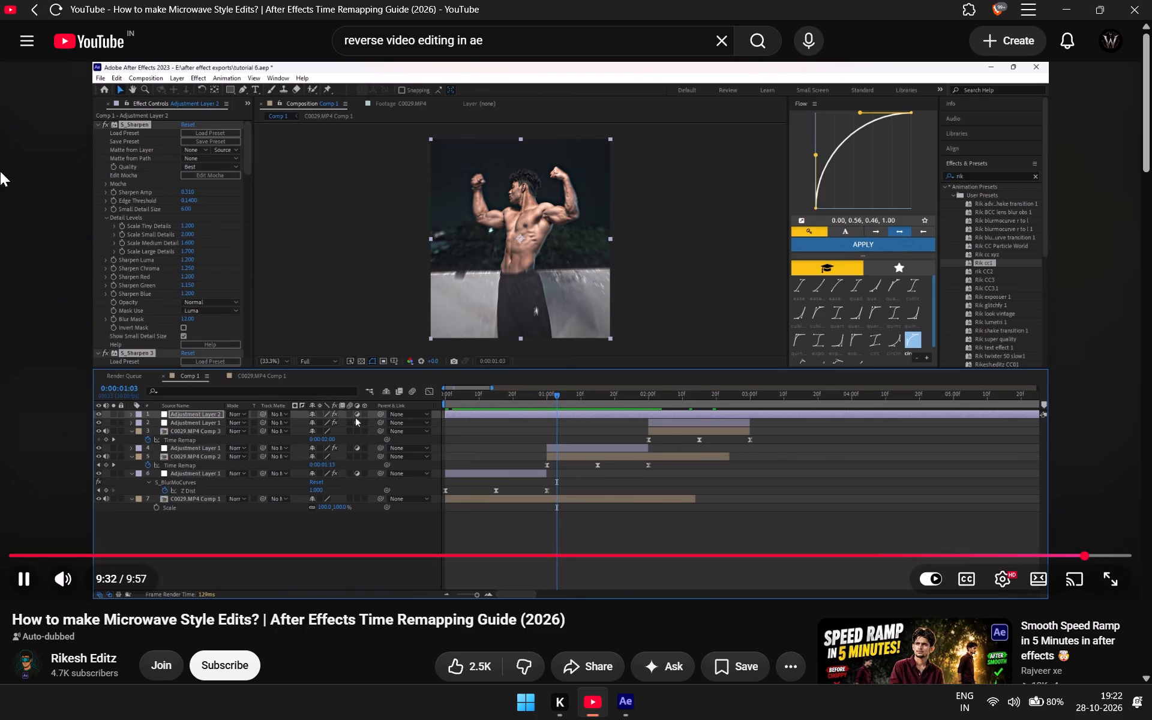
Leave the tutorial video and search YouTube for "coloca song".
left_click(31, 8)
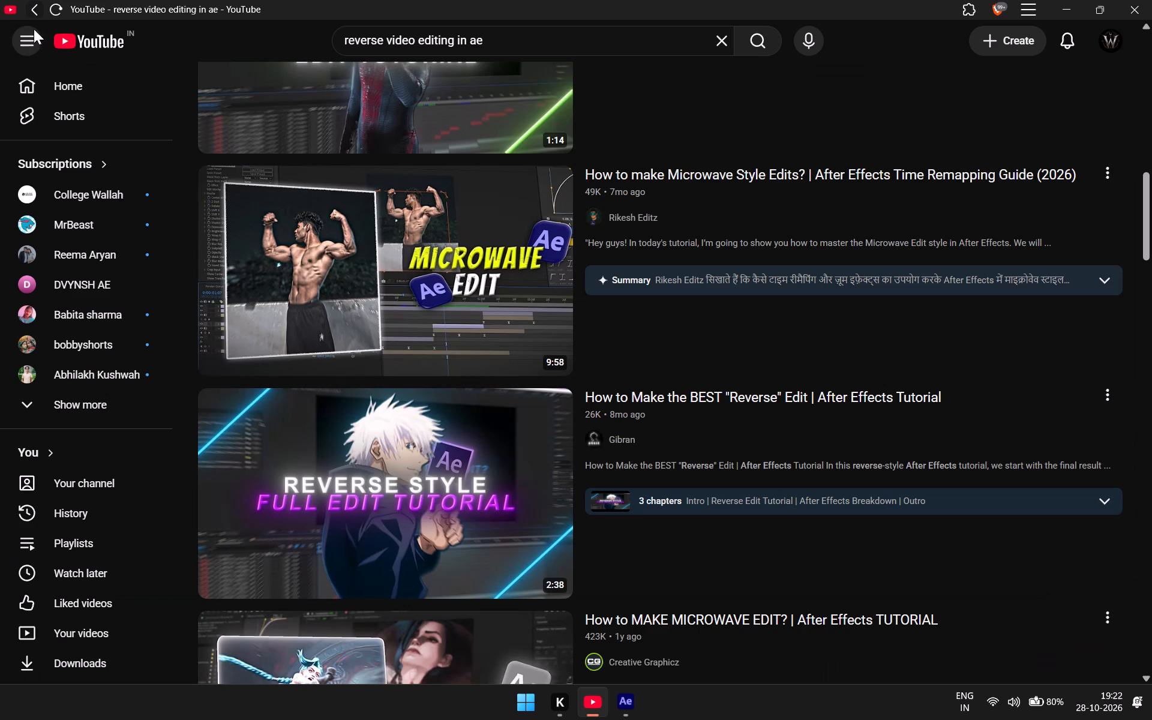
scroll(589, 394, "down", 2)
scroll(589, 394, "up", 10)
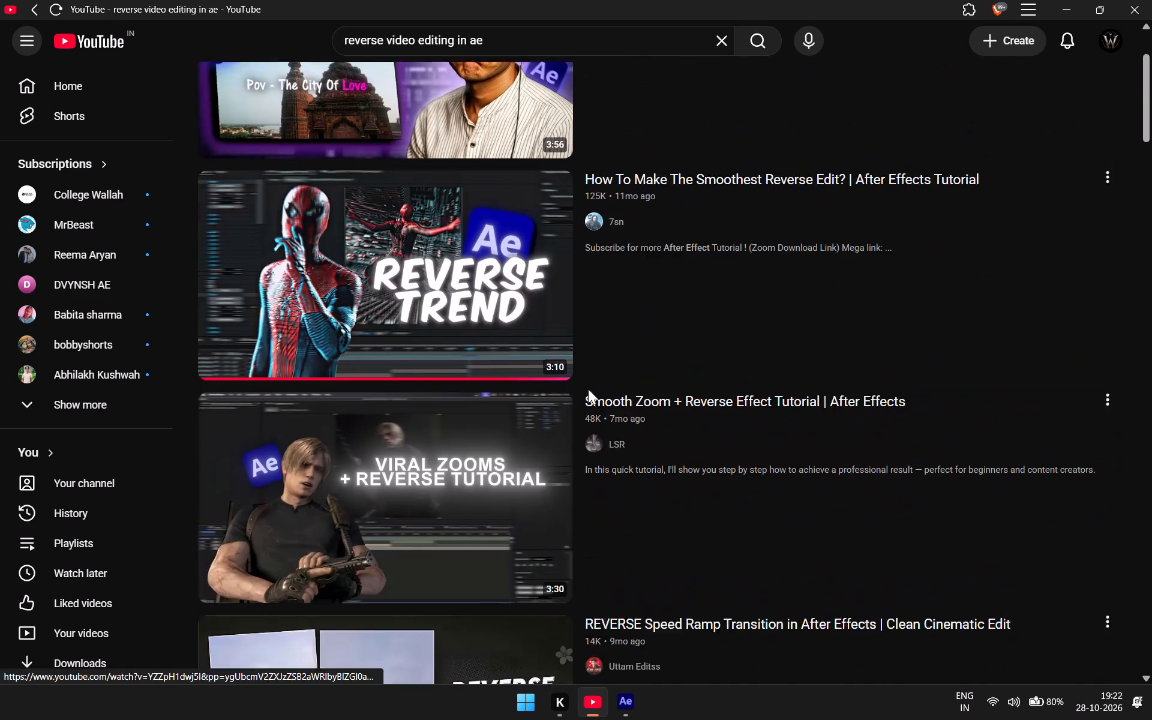
scroll(588, 389, "up", 5)
left_click(733, 40)
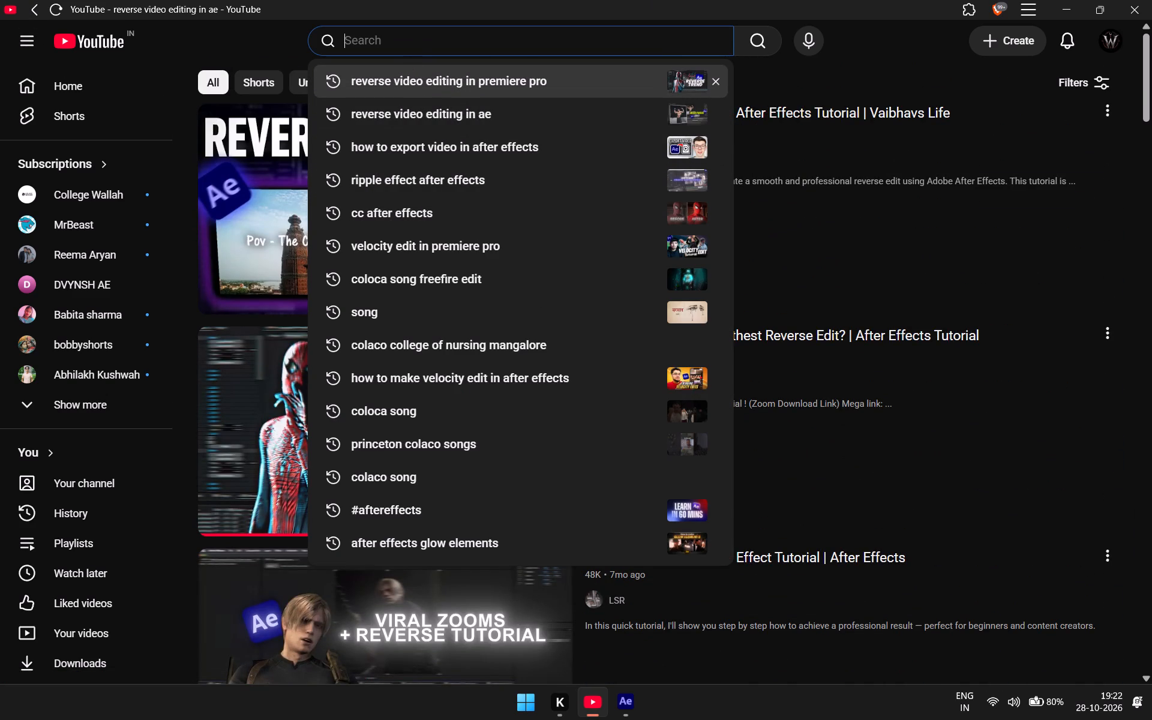
type("colo")
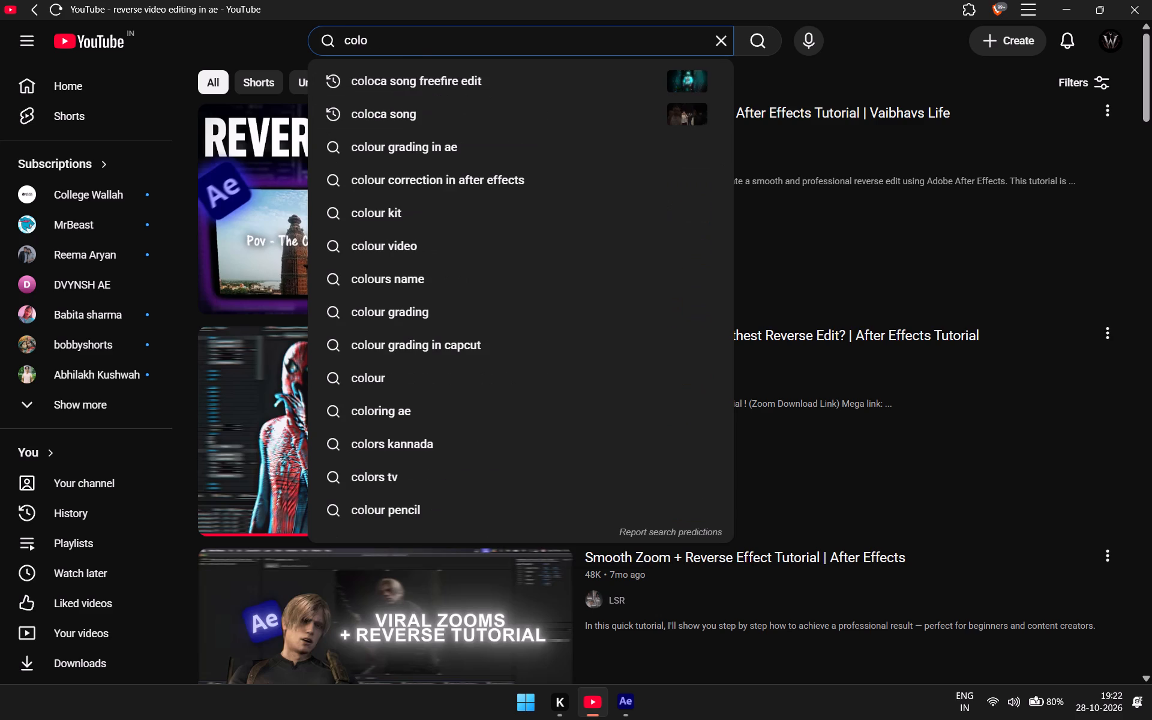
left_click(349, 115)
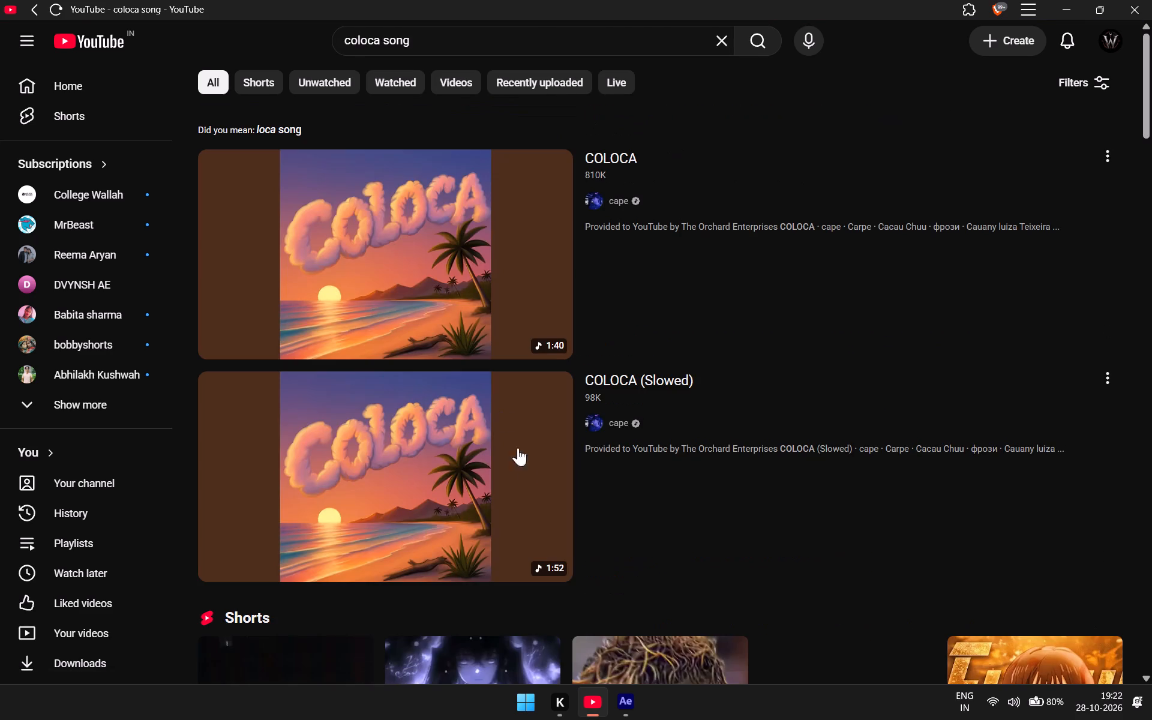
Watch the Cristiano Ronaldo COLOCA (Slowed) Short and the one after it as edit references.
scroll(526, 463, "down", 1)
scroll(465, 502, "down", 1)
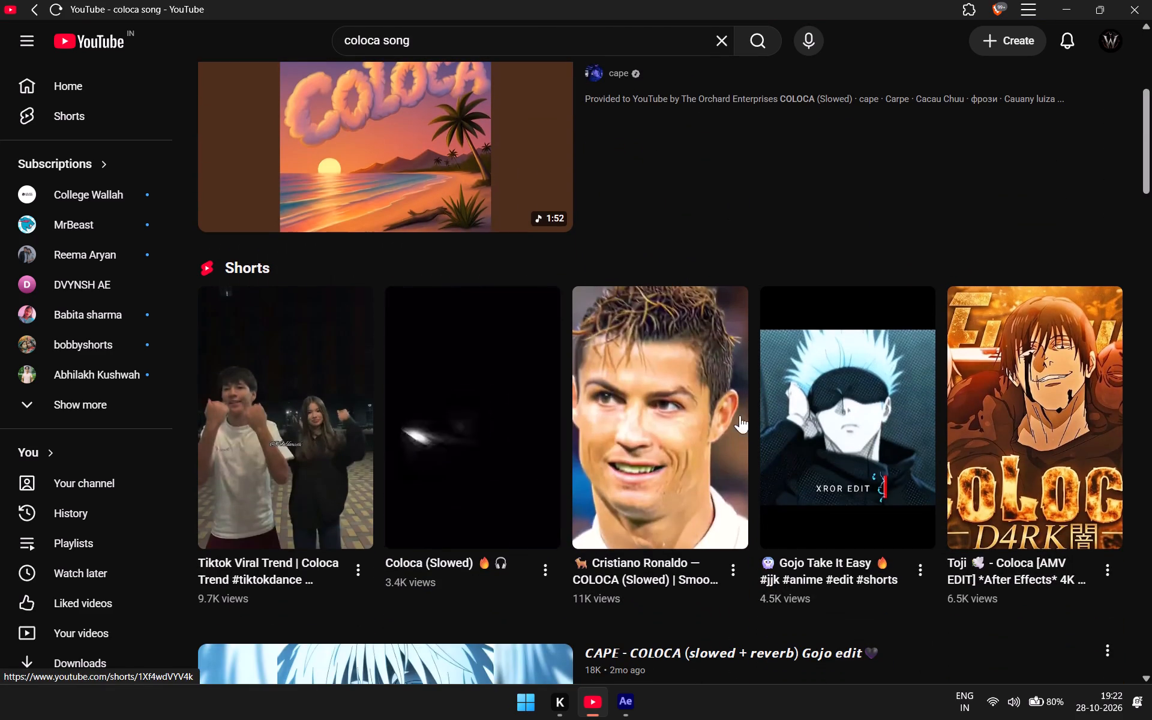
left_click(718, 421)
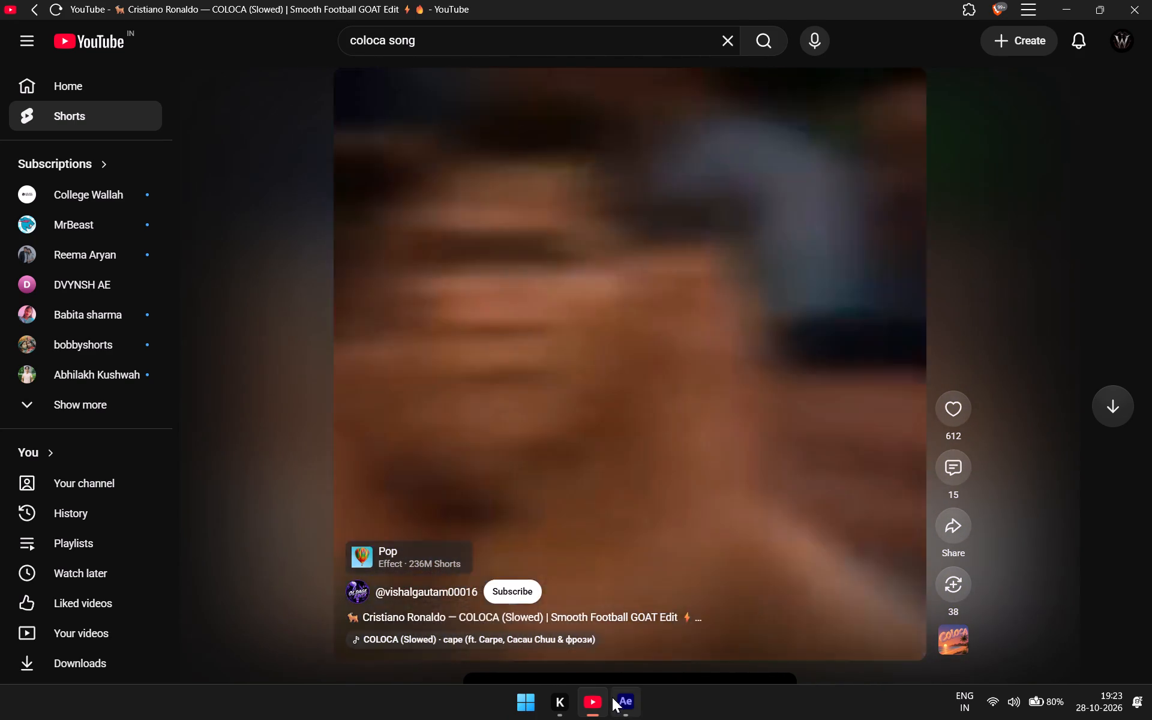
left_click(626, 698)
left_click(79, 141)
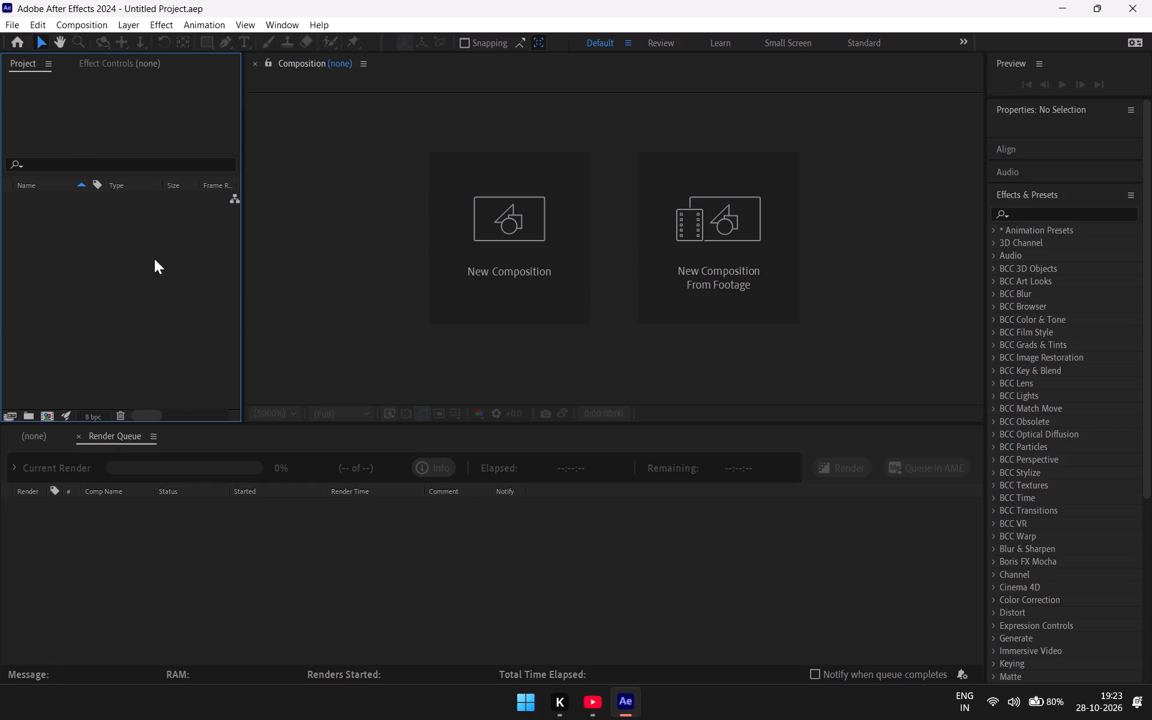
left_click(585, 709)
left_click(607, 340)
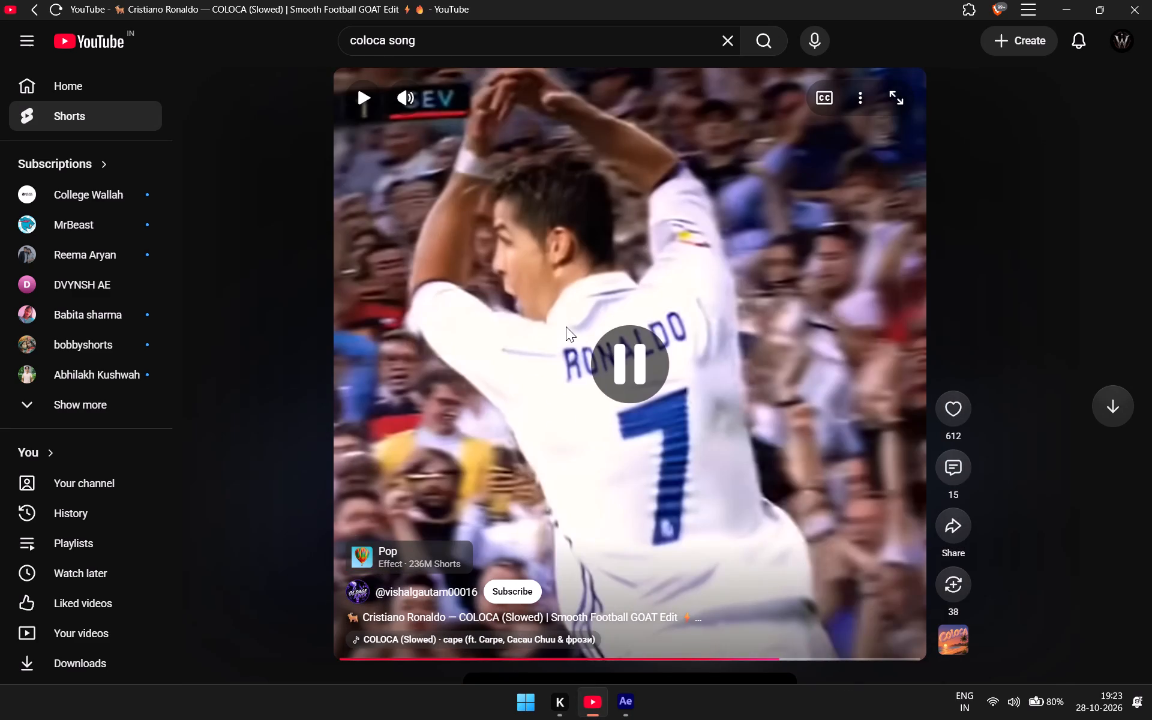
scroll(566, 328, "down", 2)
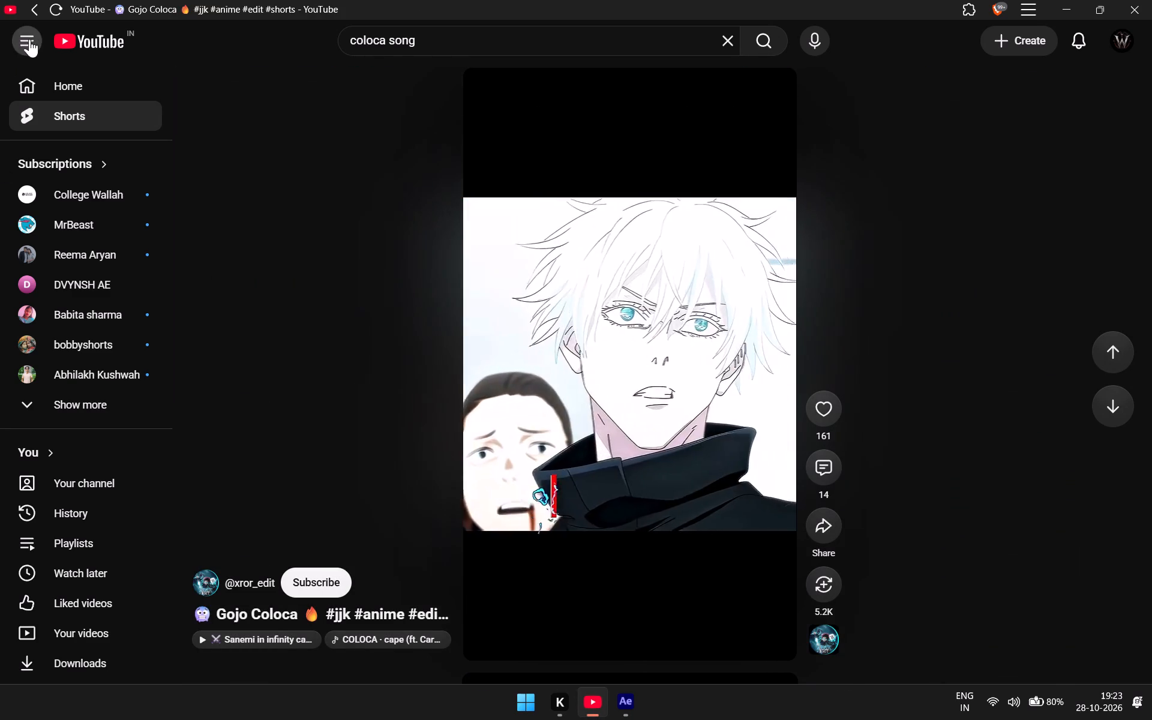
Return to the song results, listen to the COLOCA (Slowed) track, and look through its video page.
left_click(34, 8)
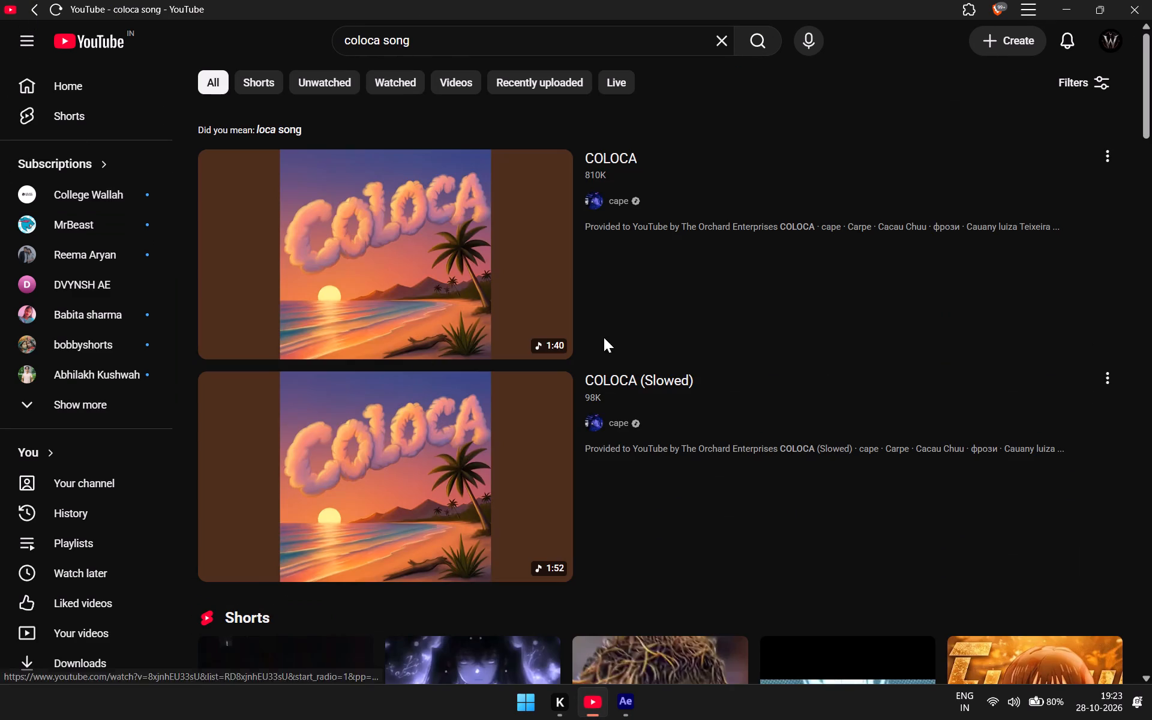
left_click(550, 425)
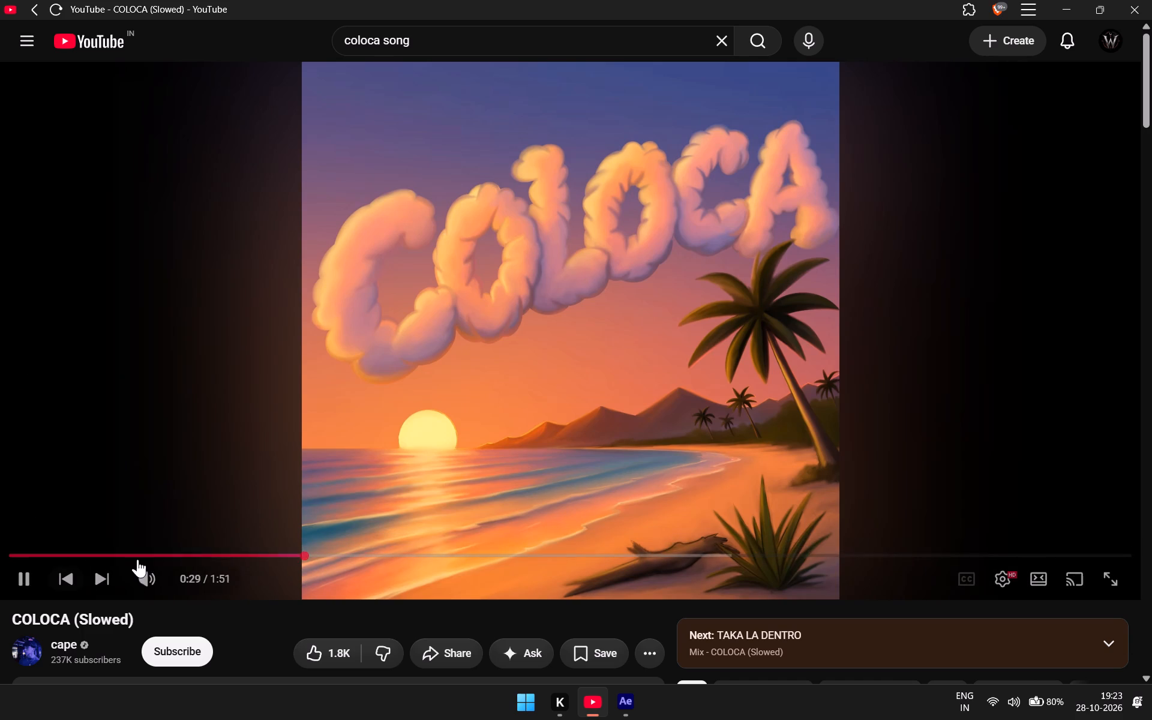
left_click(277, 281)
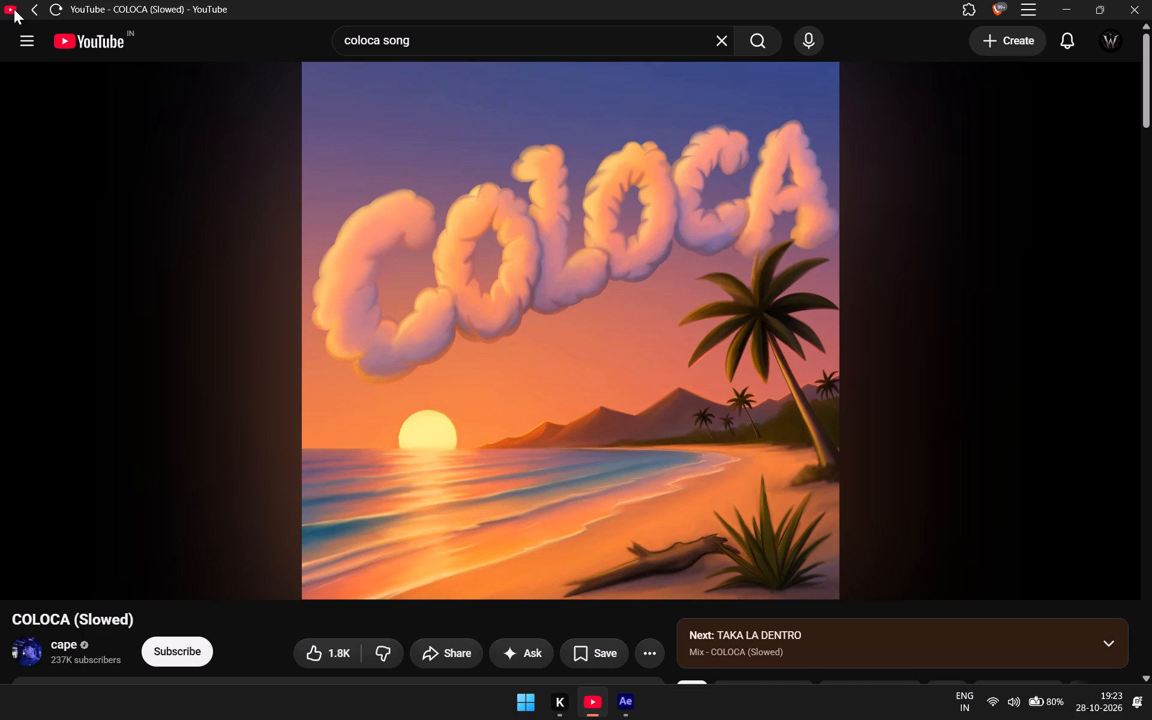
left_click(95, 0)
left_click(225, 225)
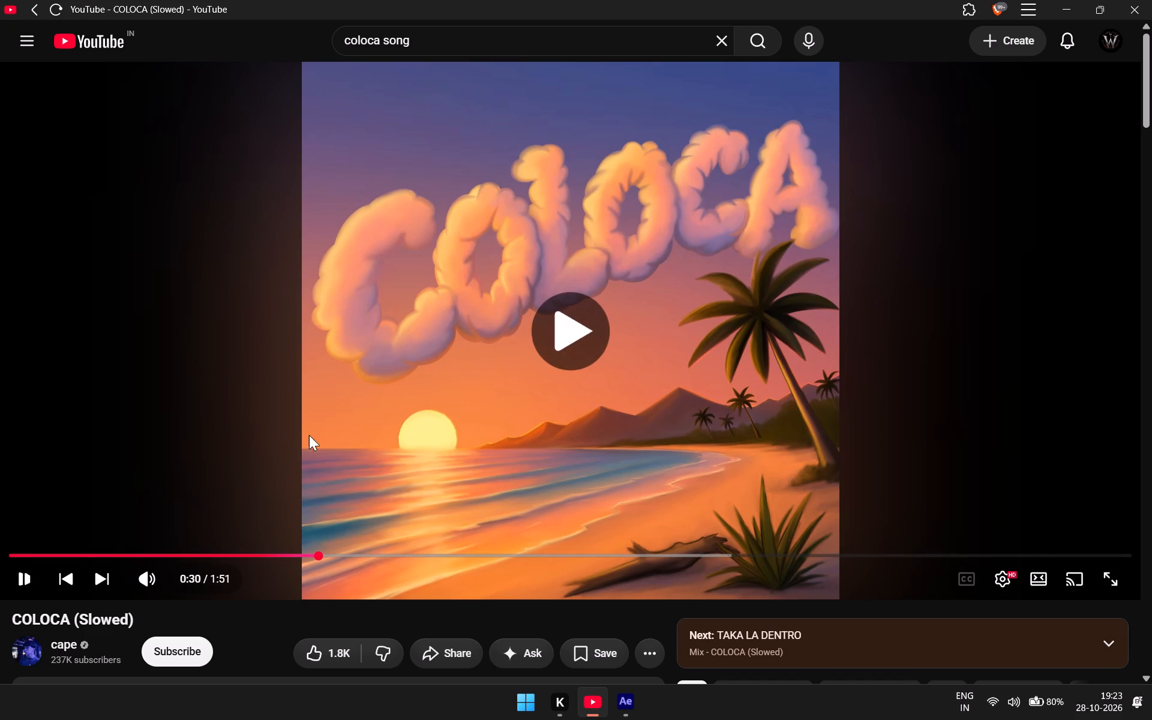
scroll(560, 398, "down", 4)
scroll(784, 314, "up", 1)
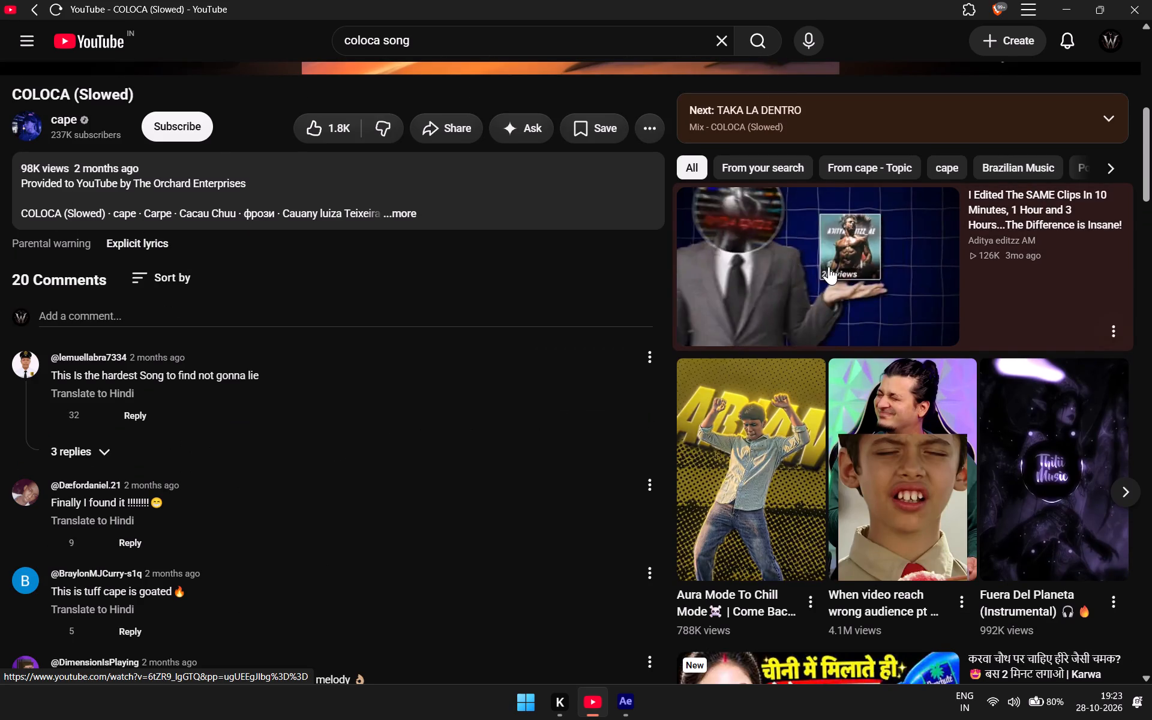
scroll(660, 345, "up", 3)
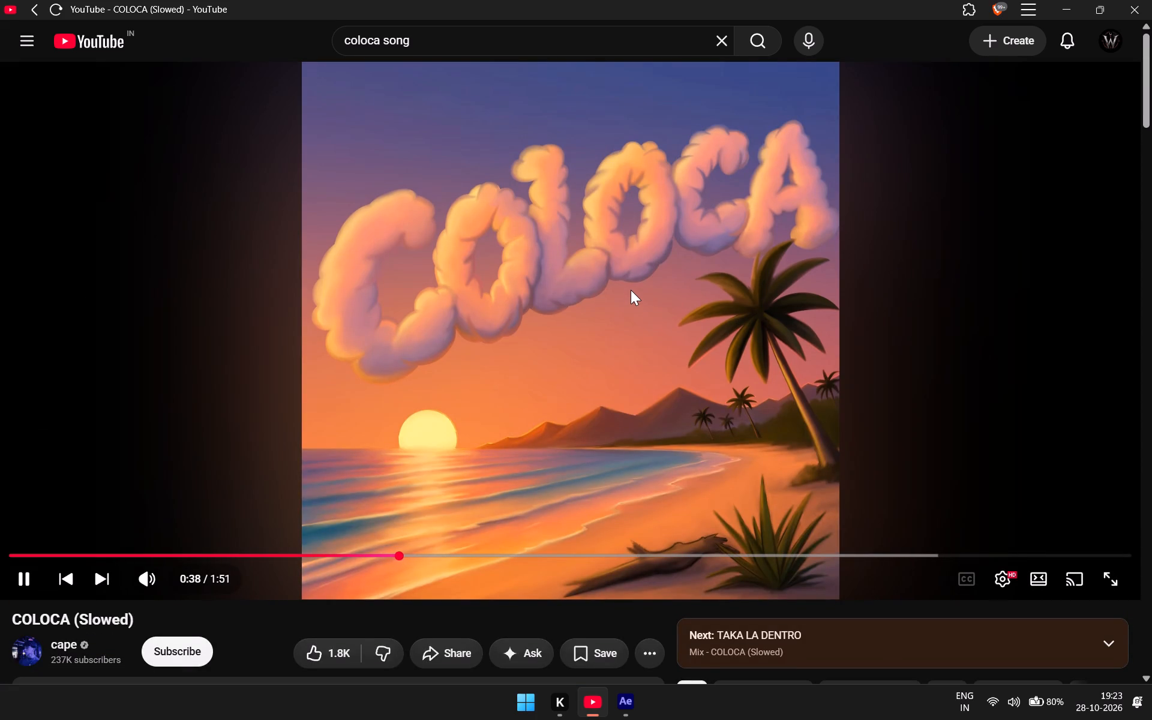
left_click(631, 290)
left_click(631, 290)
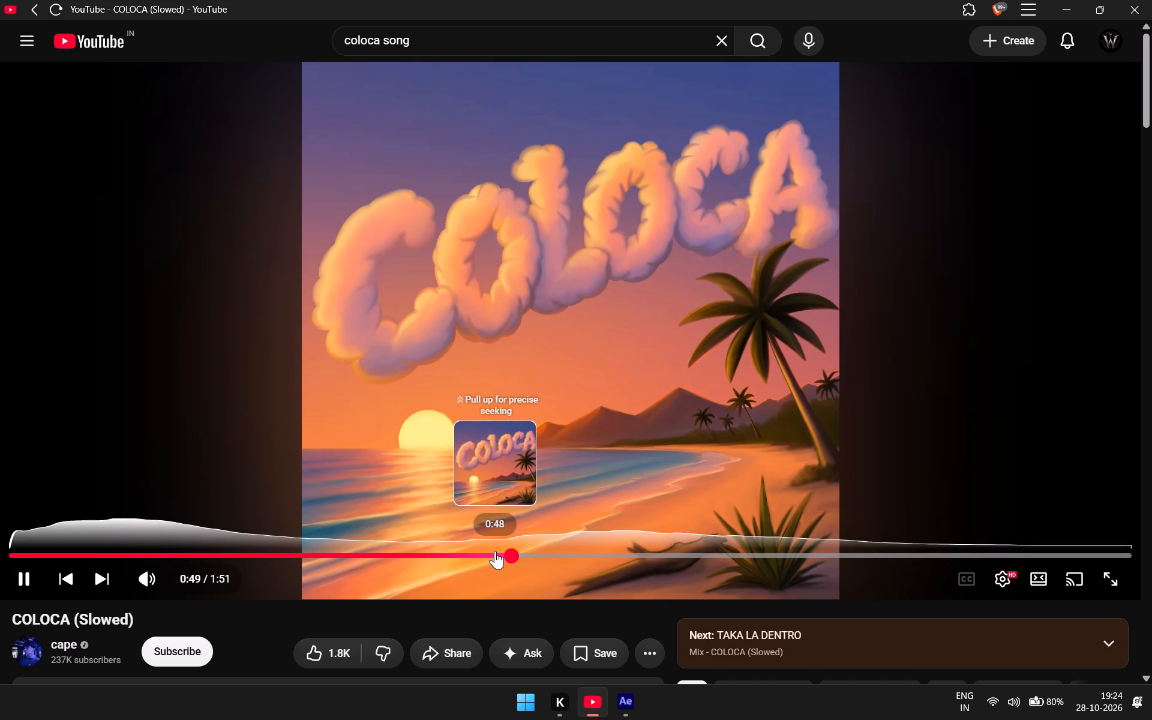
Switch to After Effects and create a 1080 x 1920 composition at 25 fps, lasting 0:00:15:19.
left_click(620, 708)
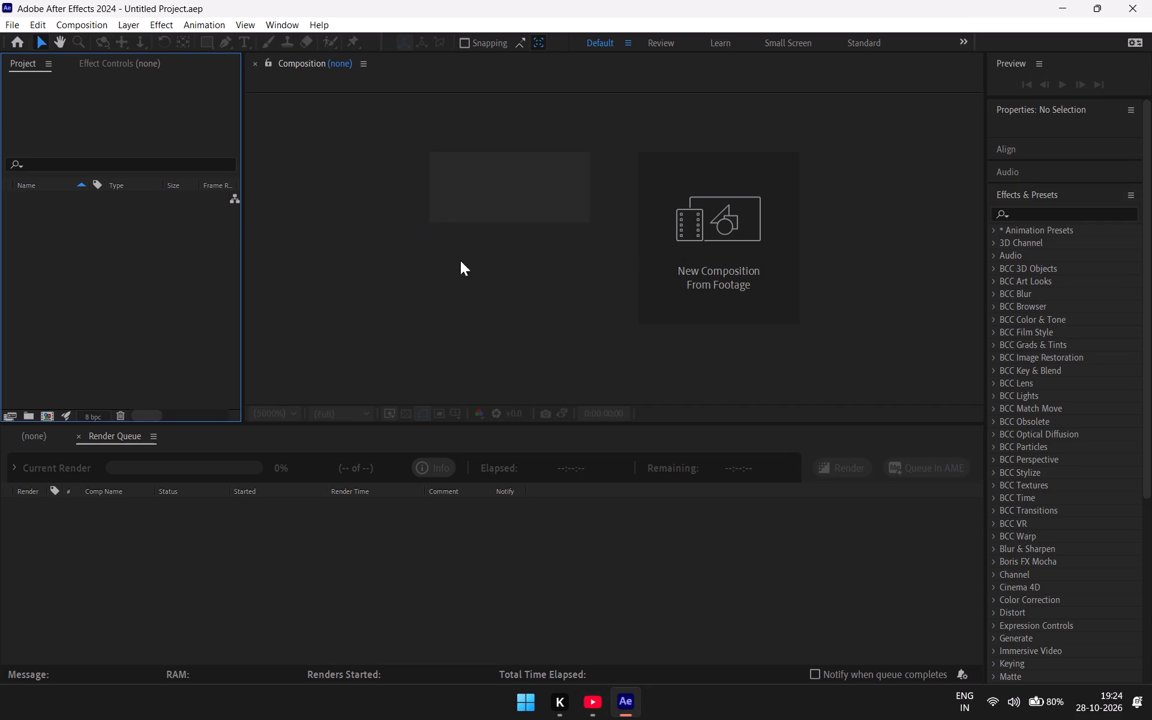
left_click(485, 278)
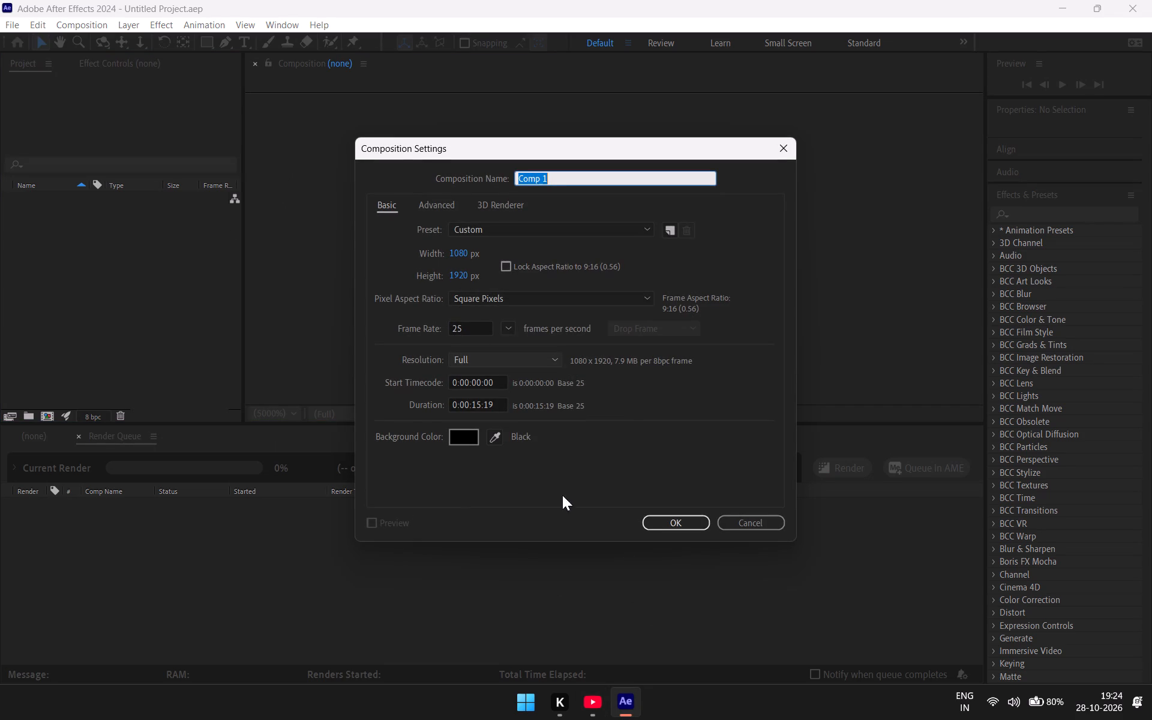
left_click(679, 528)
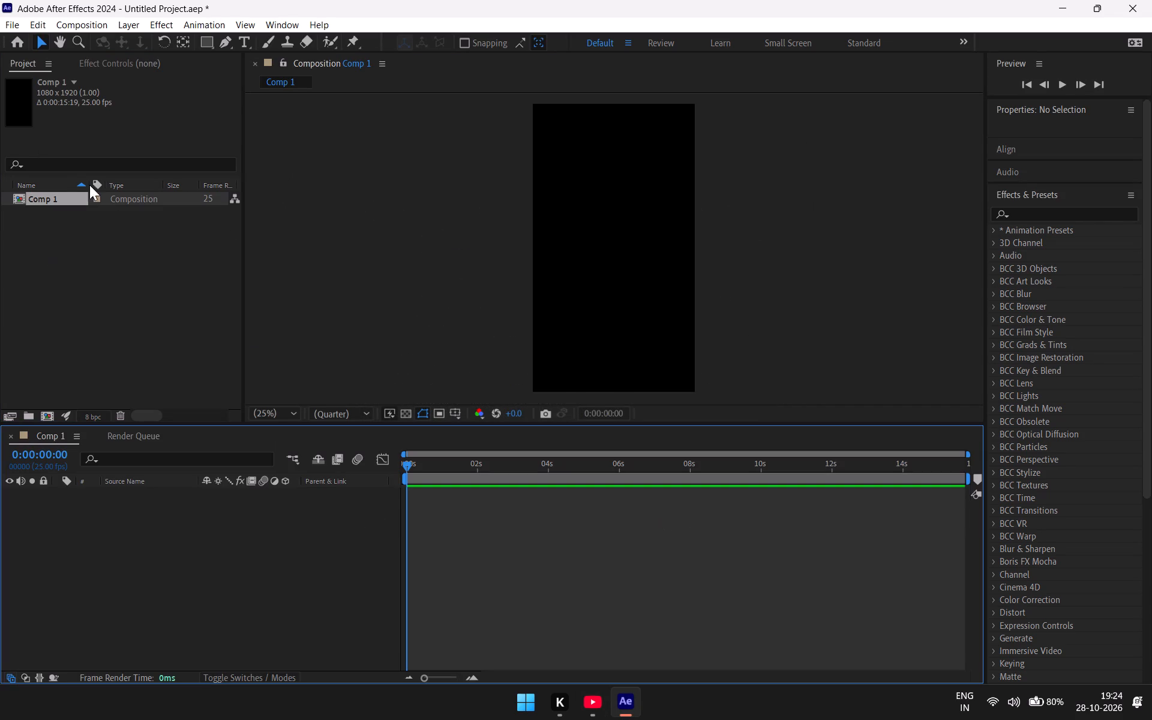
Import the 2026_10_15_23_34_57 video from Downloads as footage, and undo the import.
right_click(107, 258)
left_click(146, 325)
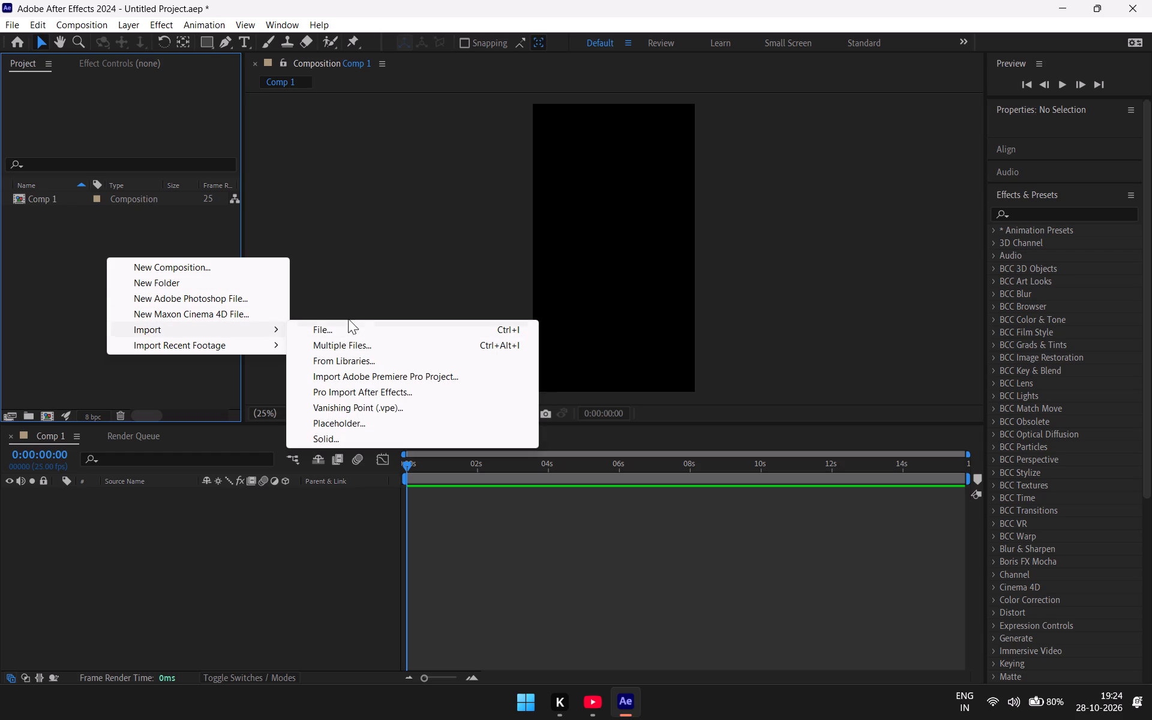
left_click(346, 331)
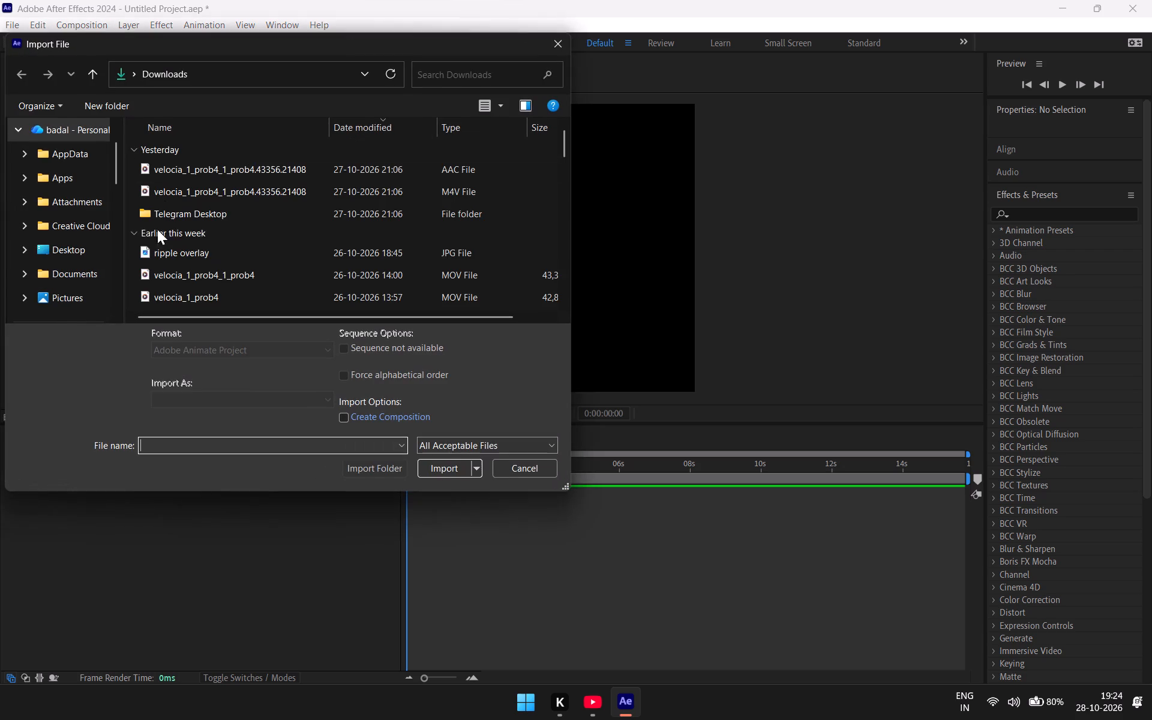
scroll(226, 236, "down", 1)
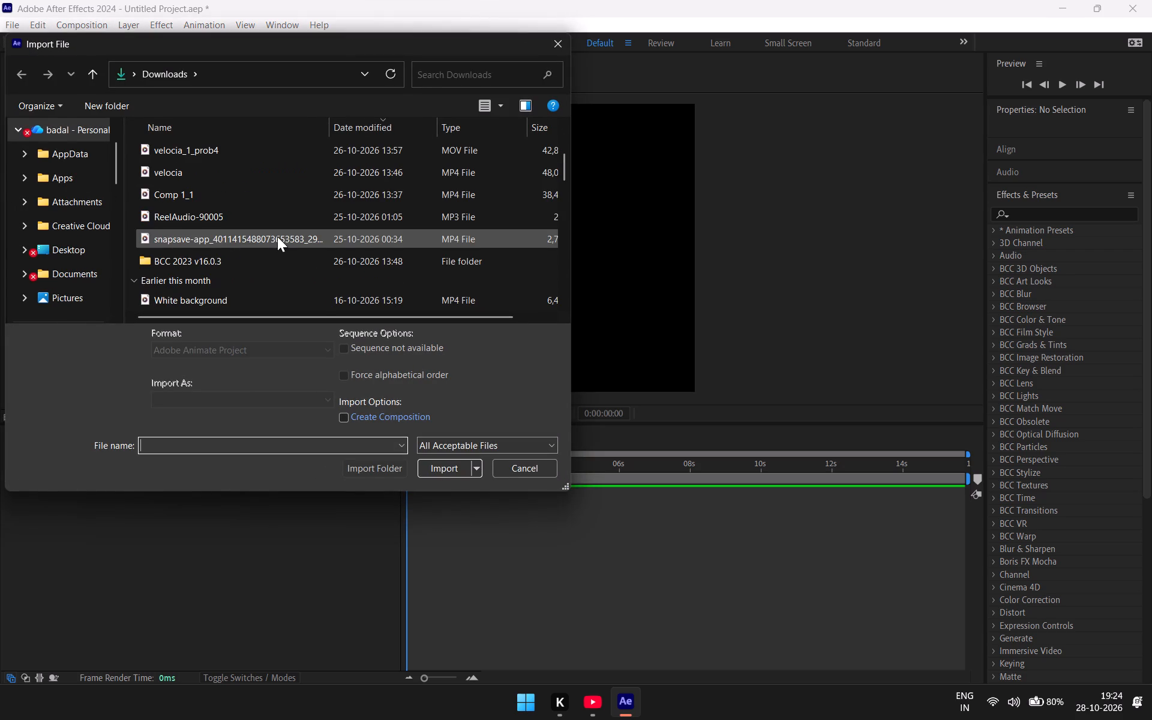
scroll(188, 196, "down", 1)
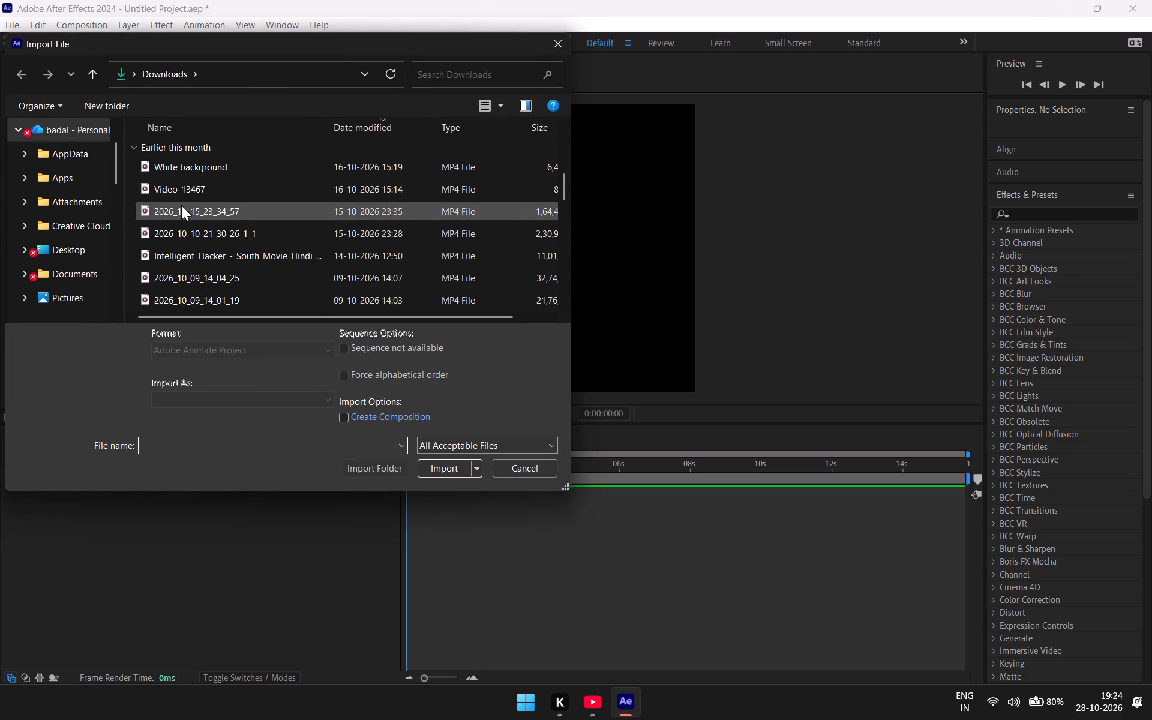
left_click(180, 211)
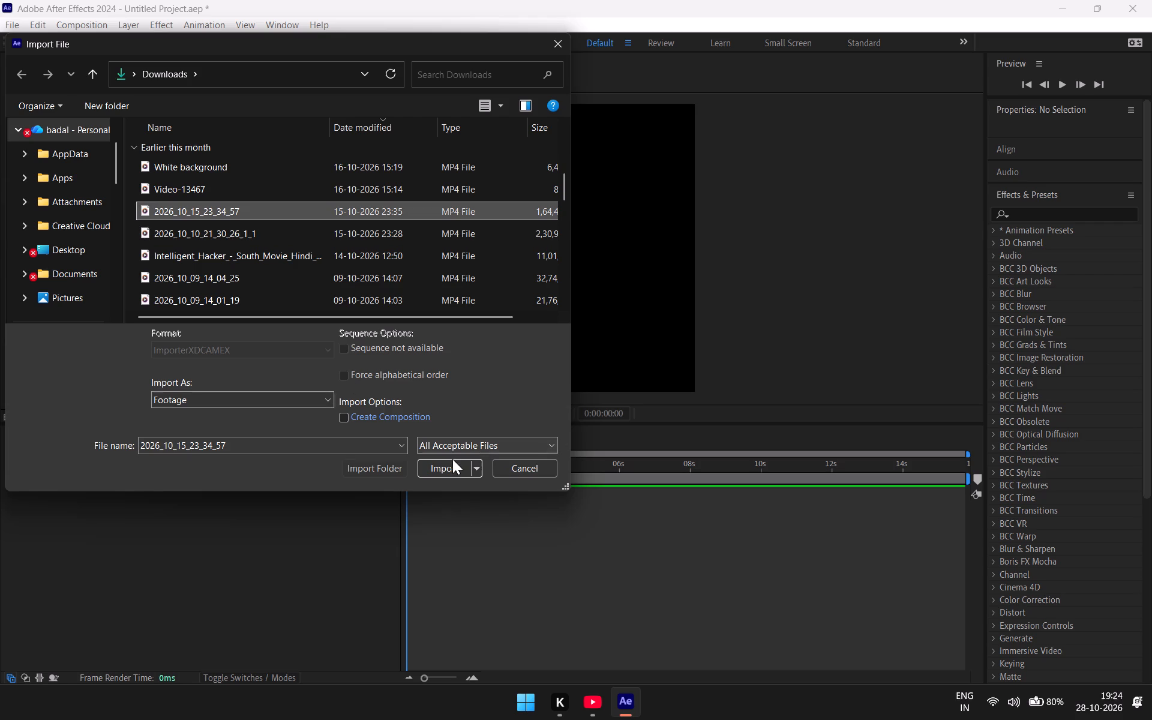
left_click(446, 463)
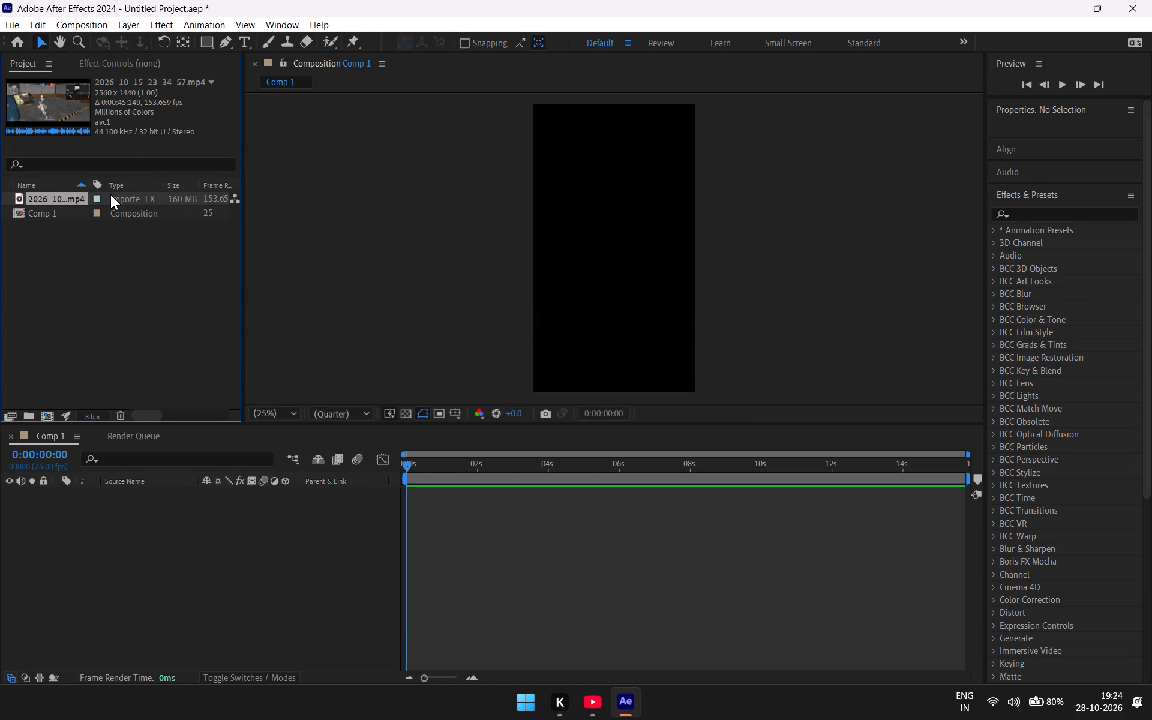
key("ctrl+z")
Open the Downloads folder in File Explorer and bring Screen_Recording_20260215_091831 into the After Effects project.
right_click(111, 265)
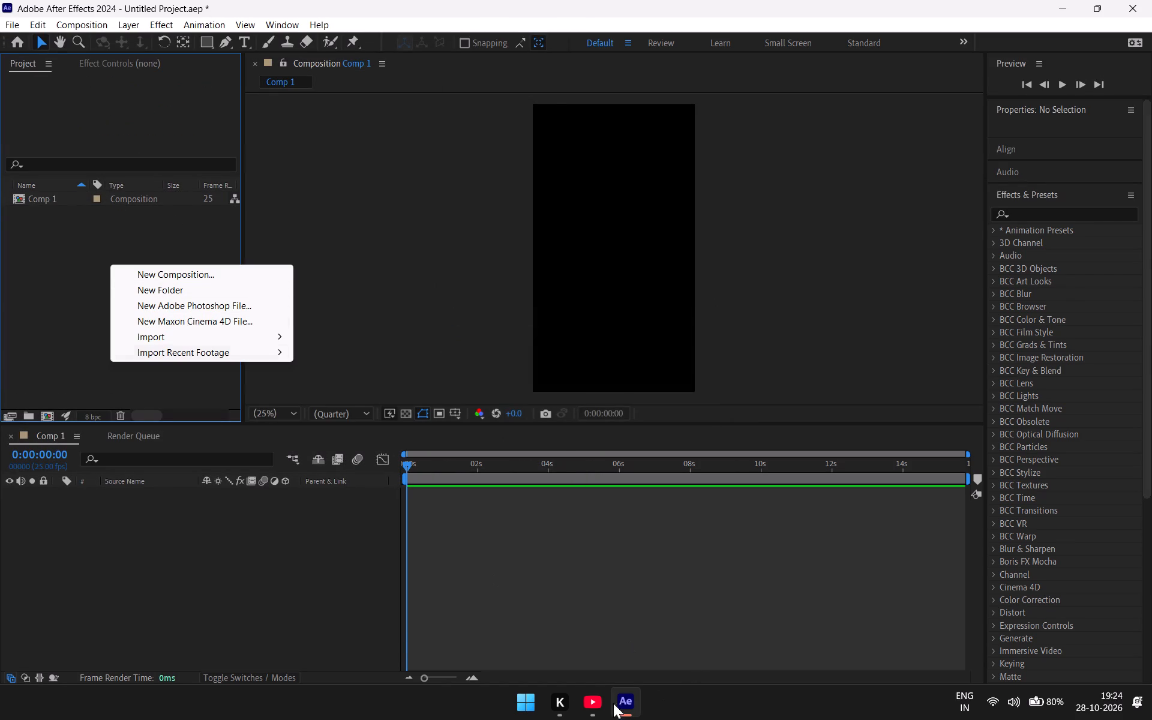
left_click(537, 698)
key("f")
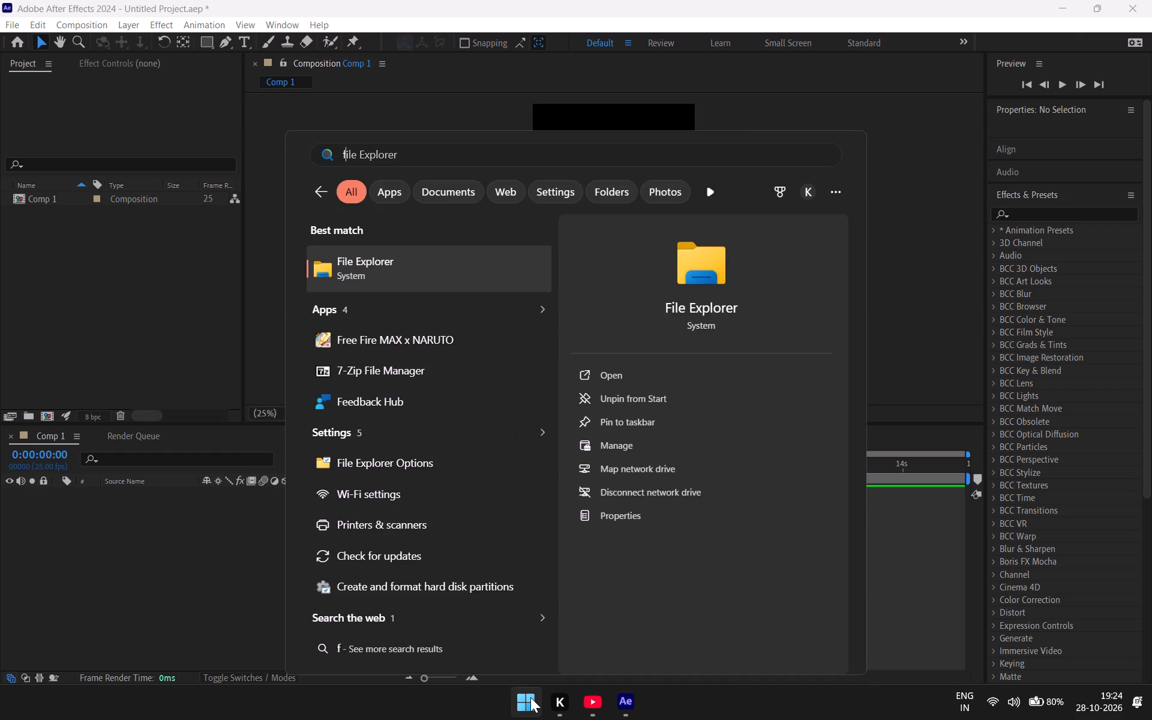
key("Return")
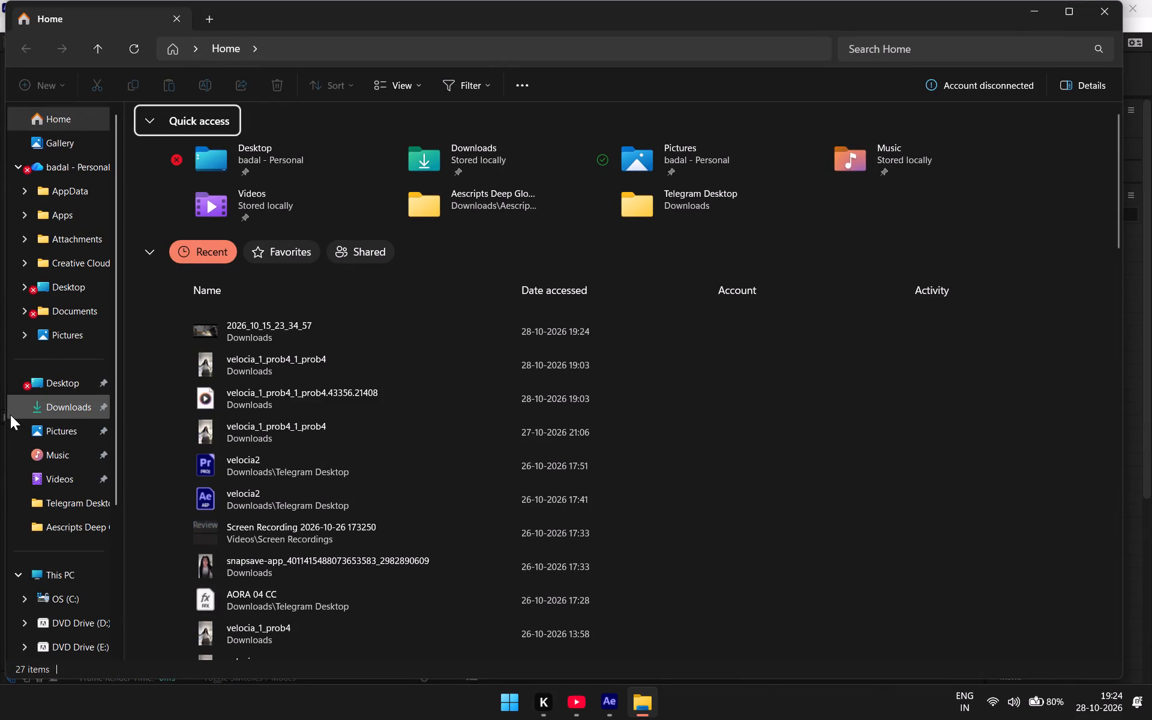
left_click(26, 414)
left_click(58, 402)
scroll(425, 322, "down", 1)
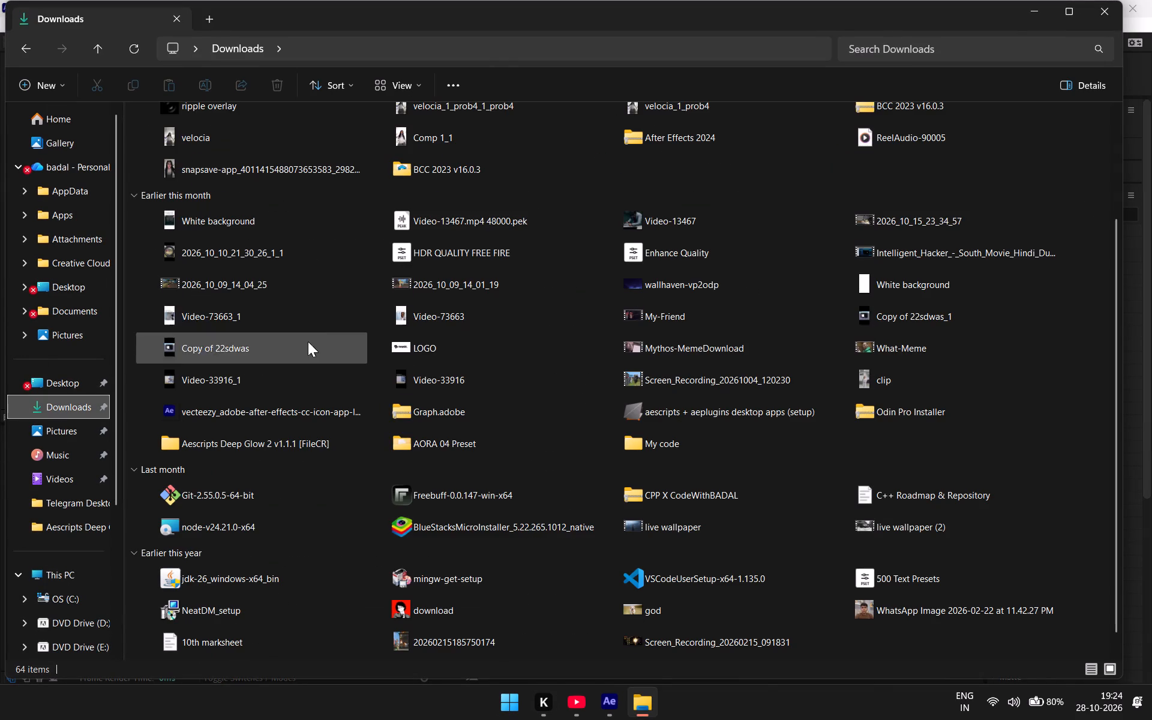
scroll(623, 587, "down", 3)
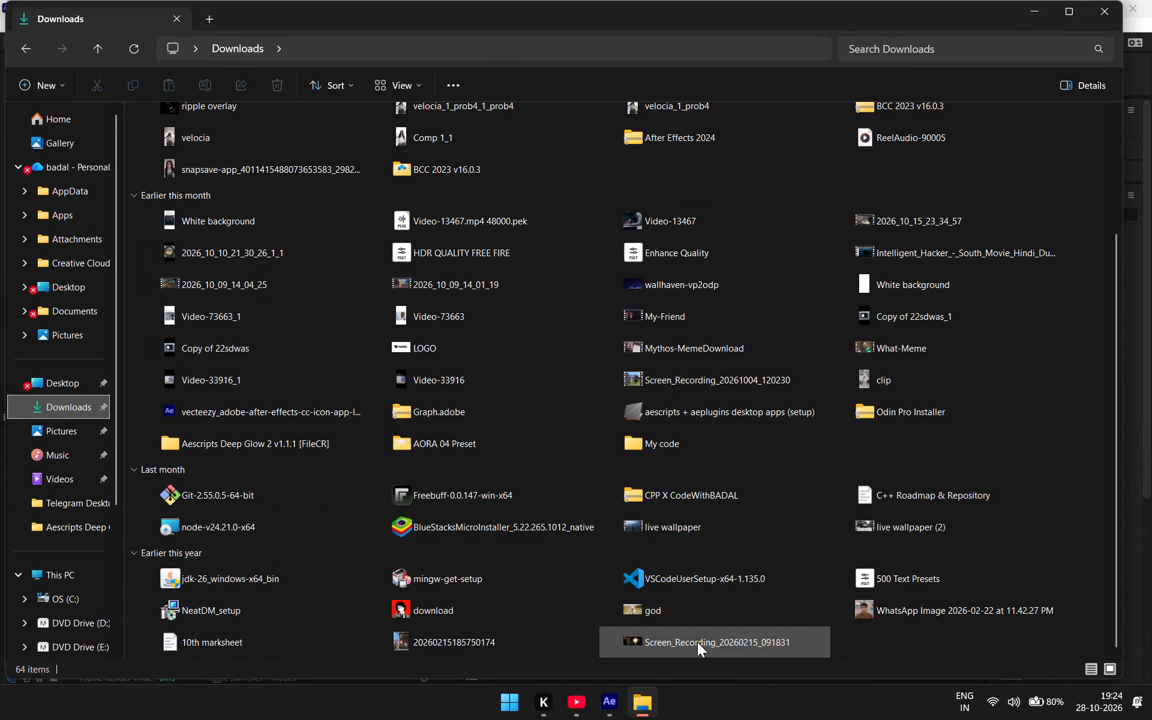
left_click_drag(697, 641, 86, 198)
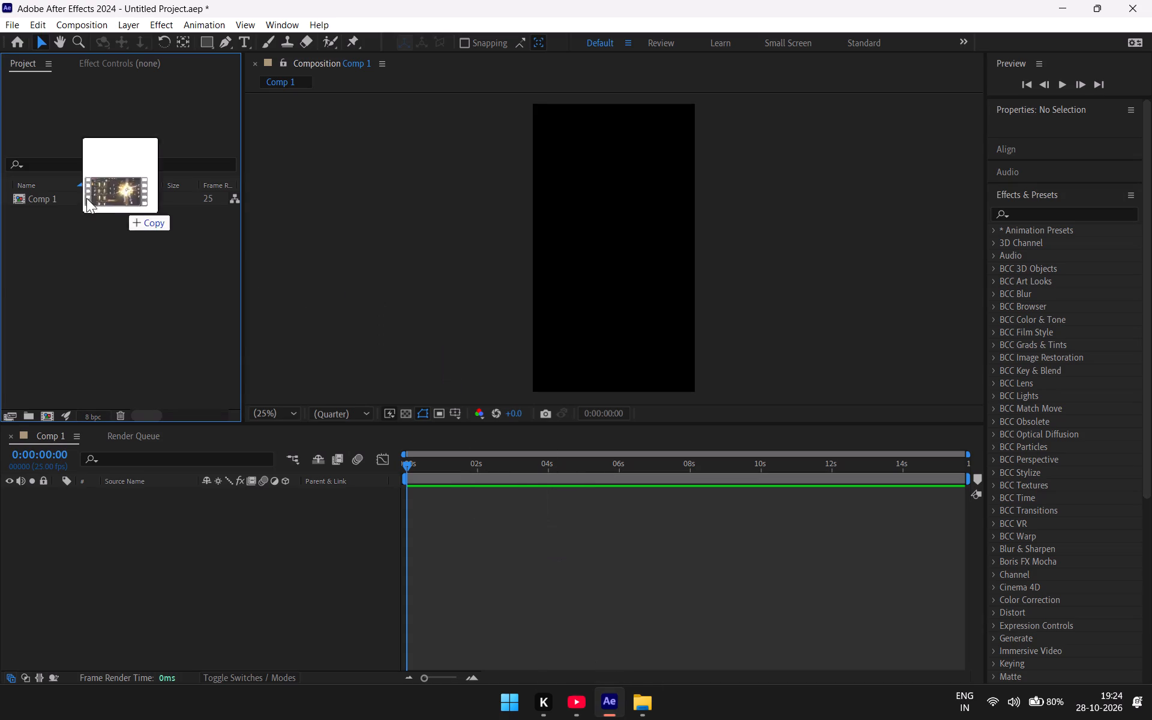
left_click_drag(86, 198, 88, 270)
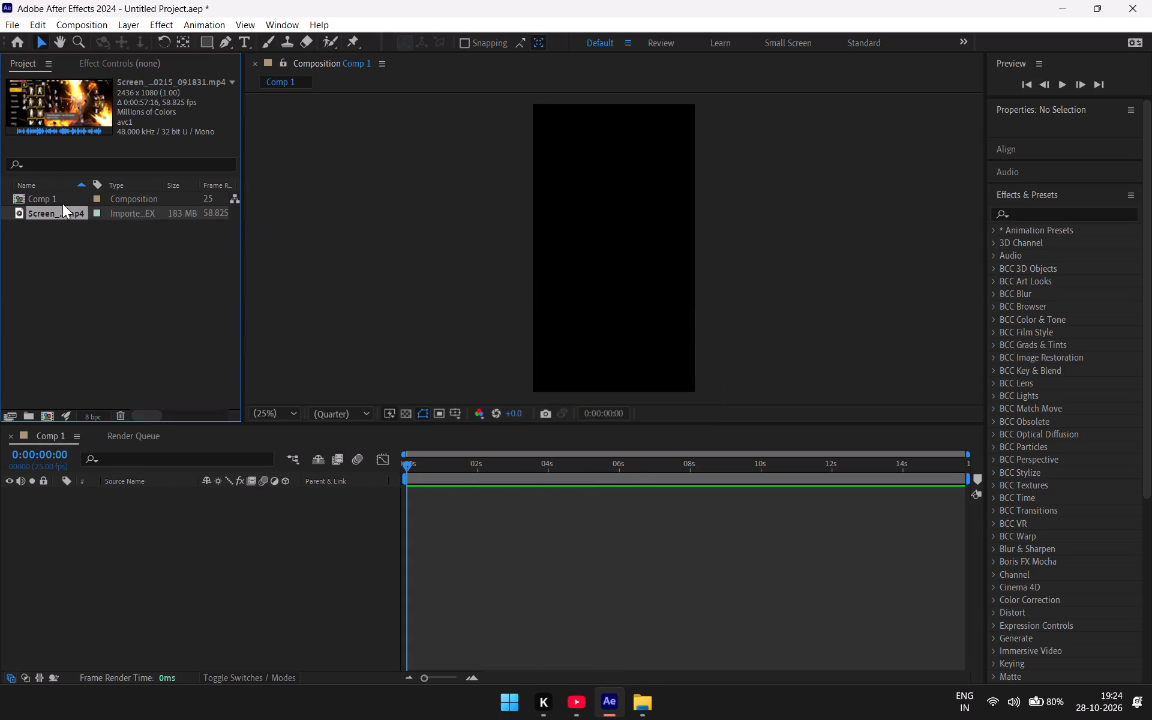
Add the screen recording clip to the Comp 1 timeline and move it to the start of the composition.
left_click_drag(61, 215, 455, 502)
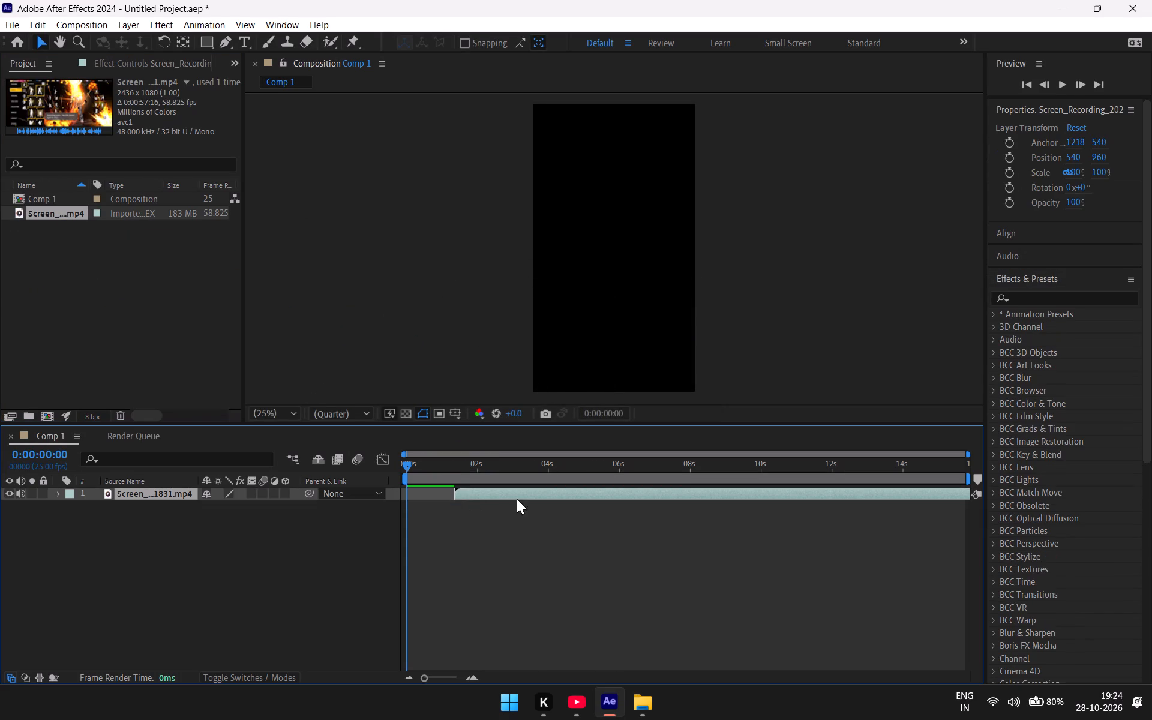
left_click_drag(473, 493, 427, 502)
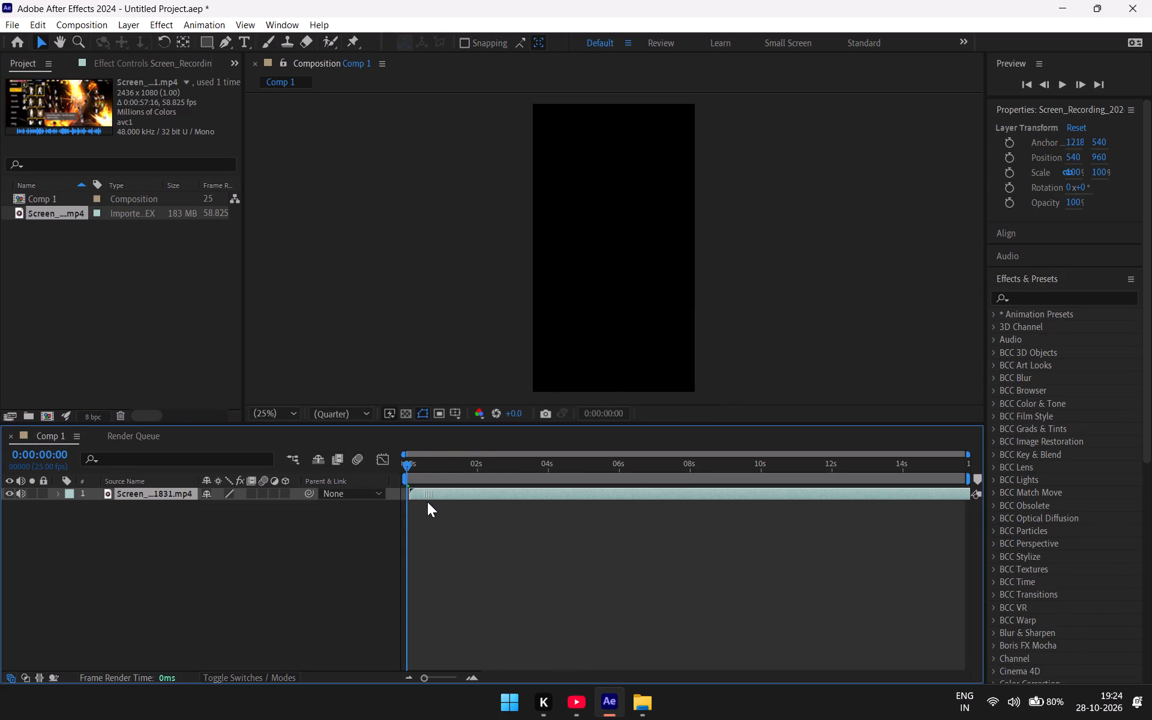
Scrub through the screen recording clip up to the end of the composition at 0:00:15:18.
left_click_drag(427, 502, 426, 502)
left_click_drag(408, 464, 739, 494)
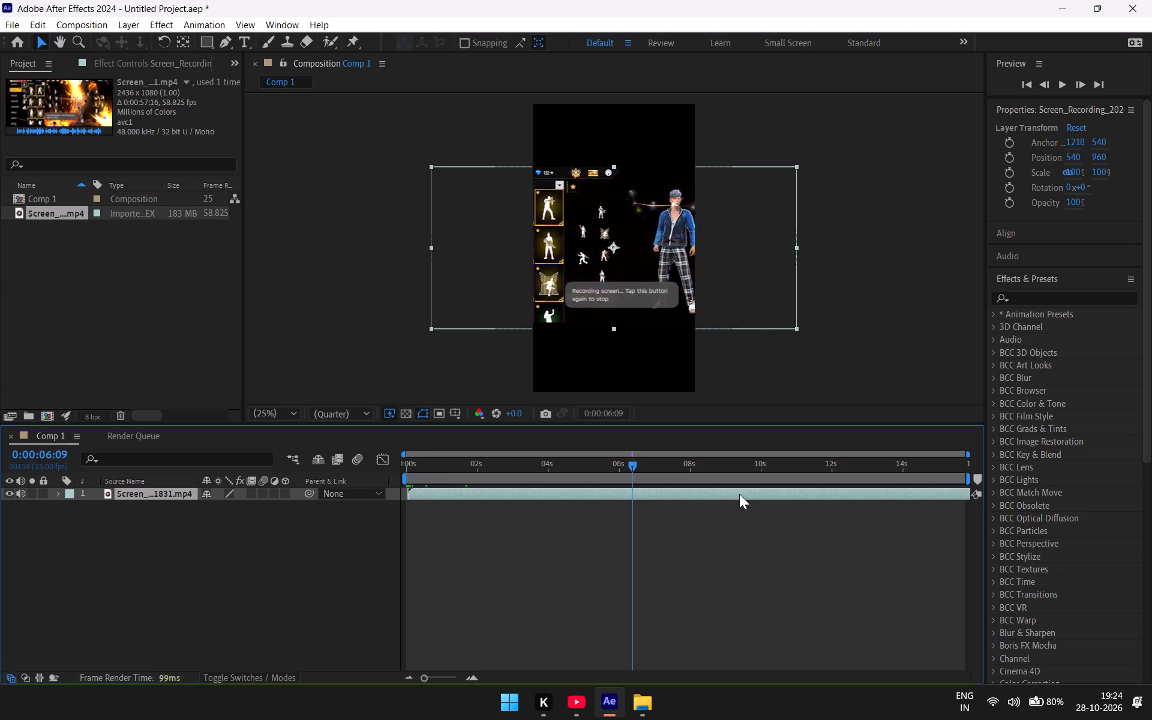
left_click_drag(739, 494, 738, 517)
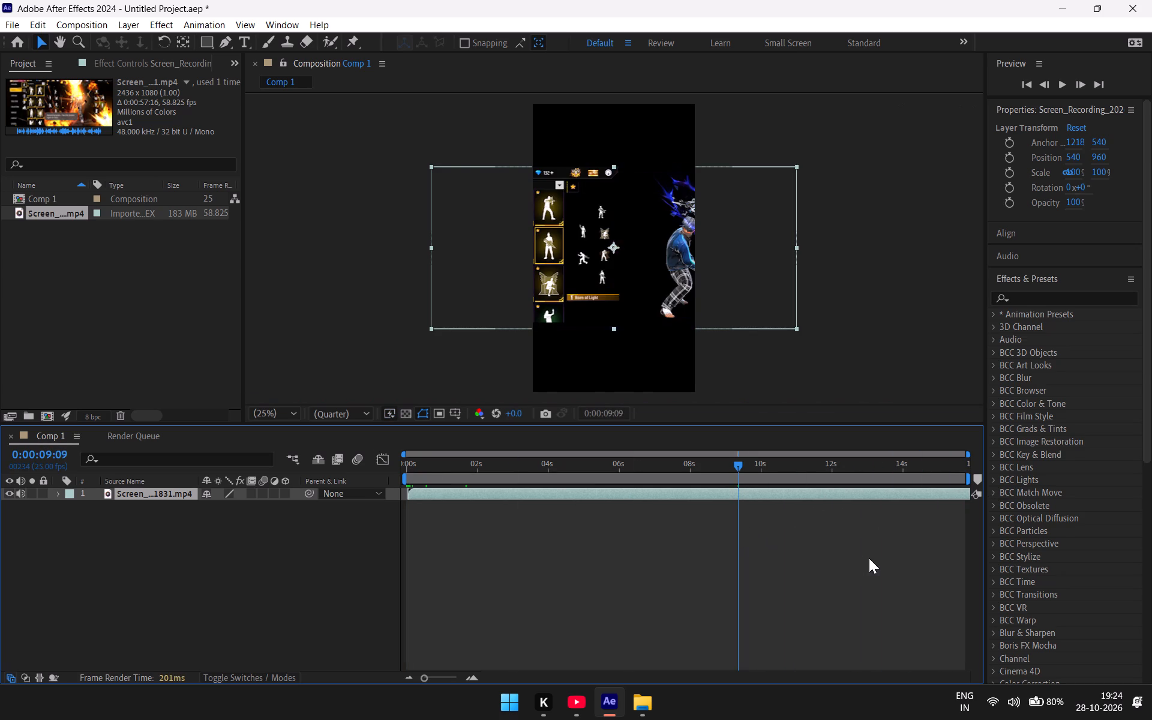
left_click_drag(865, 556, 823, 548)
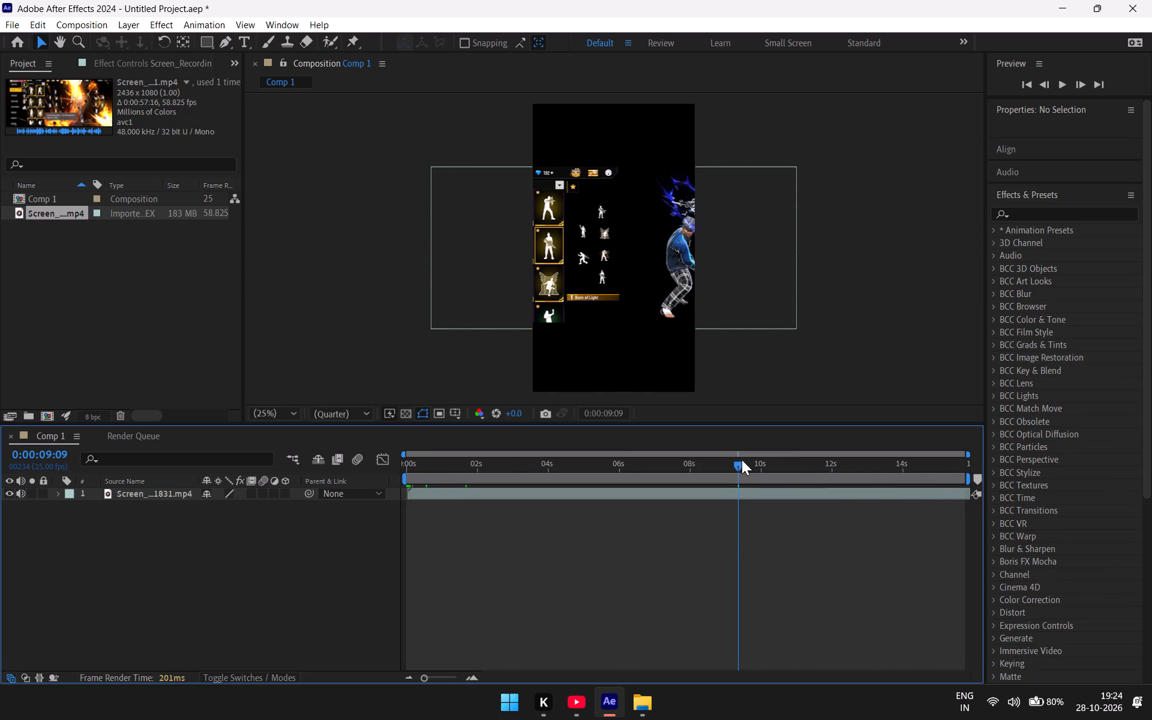
left_click_drag(740, 460, 1004, 477)
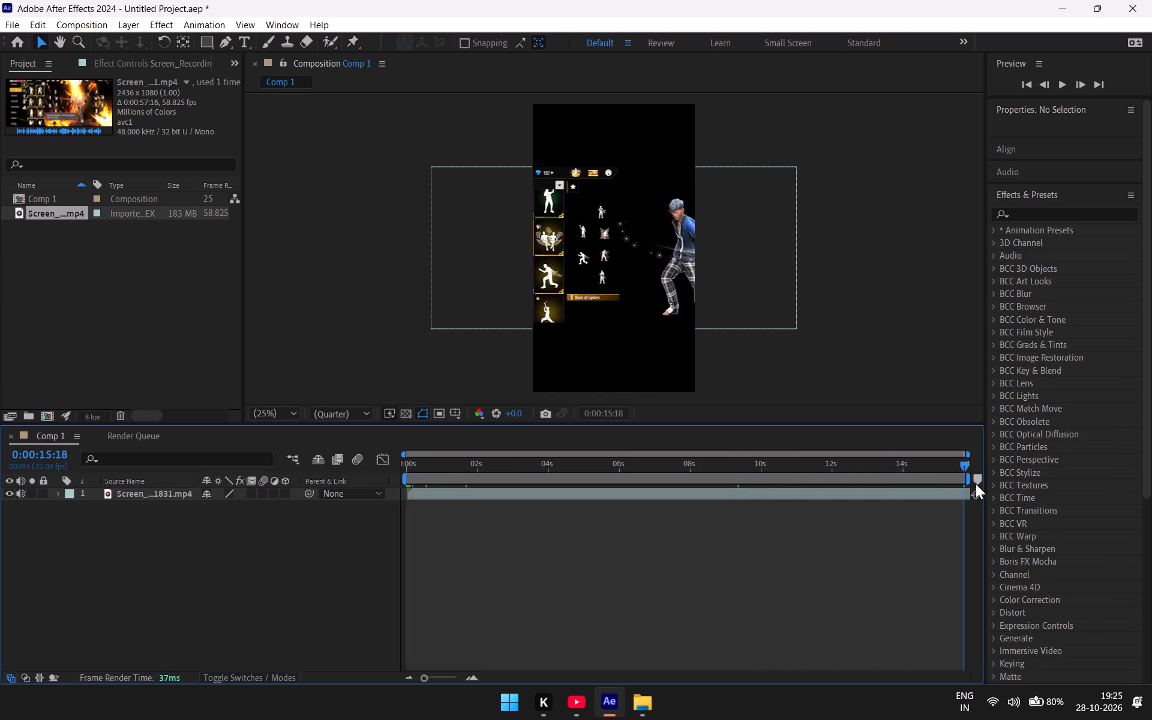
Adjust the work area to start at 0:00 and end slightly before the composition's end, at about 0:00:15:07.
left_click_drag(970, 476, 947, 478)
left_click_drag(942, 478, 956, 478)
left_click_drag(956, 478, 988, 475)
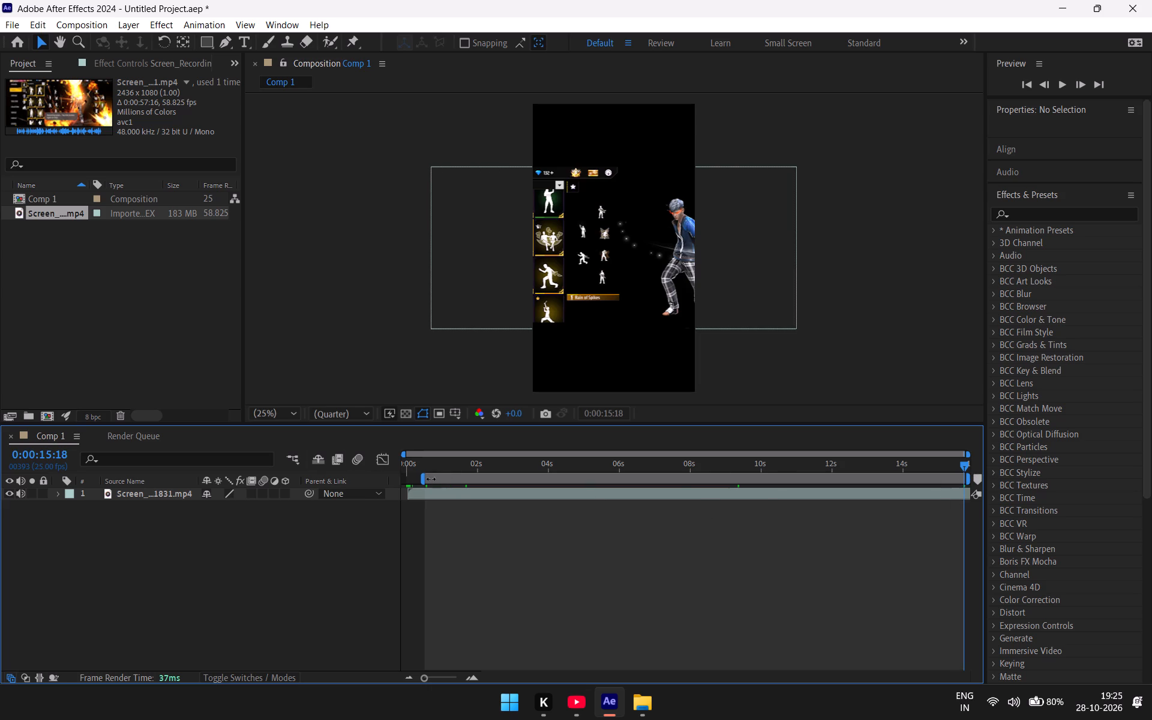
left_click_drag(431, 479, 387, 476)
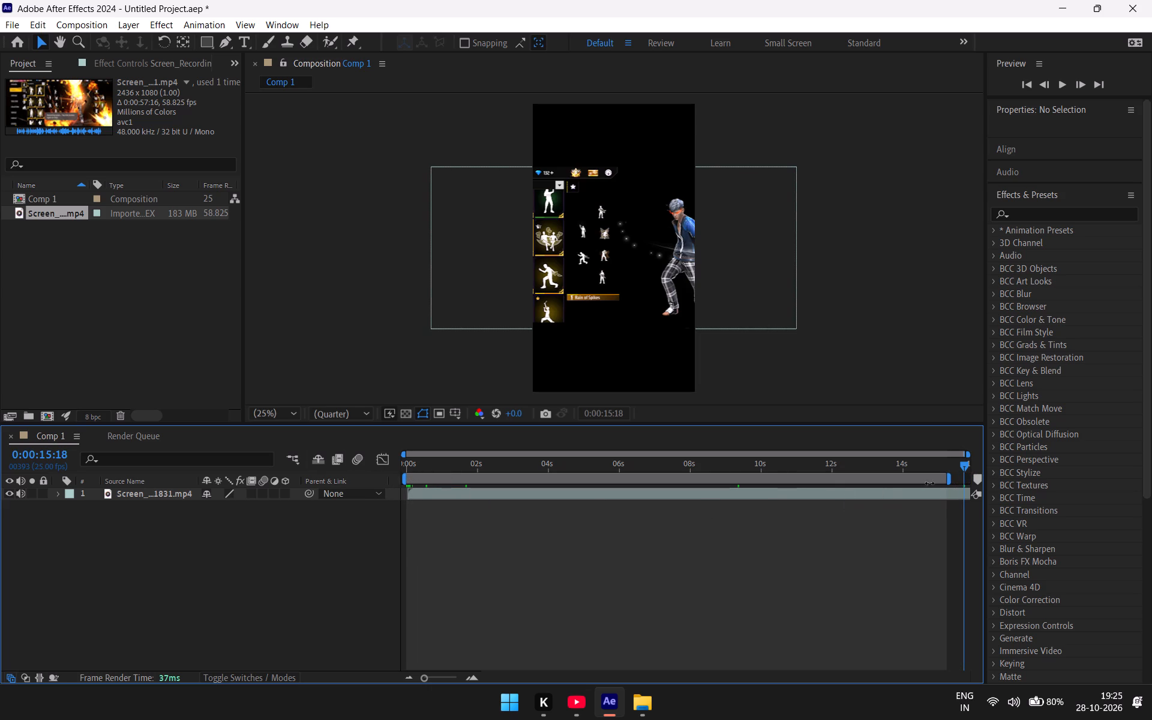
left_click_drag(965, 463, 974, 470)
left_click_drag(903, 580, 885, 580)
Play a preview of Comp 1 with the screen recording layer selected.
left_click(961, 492)
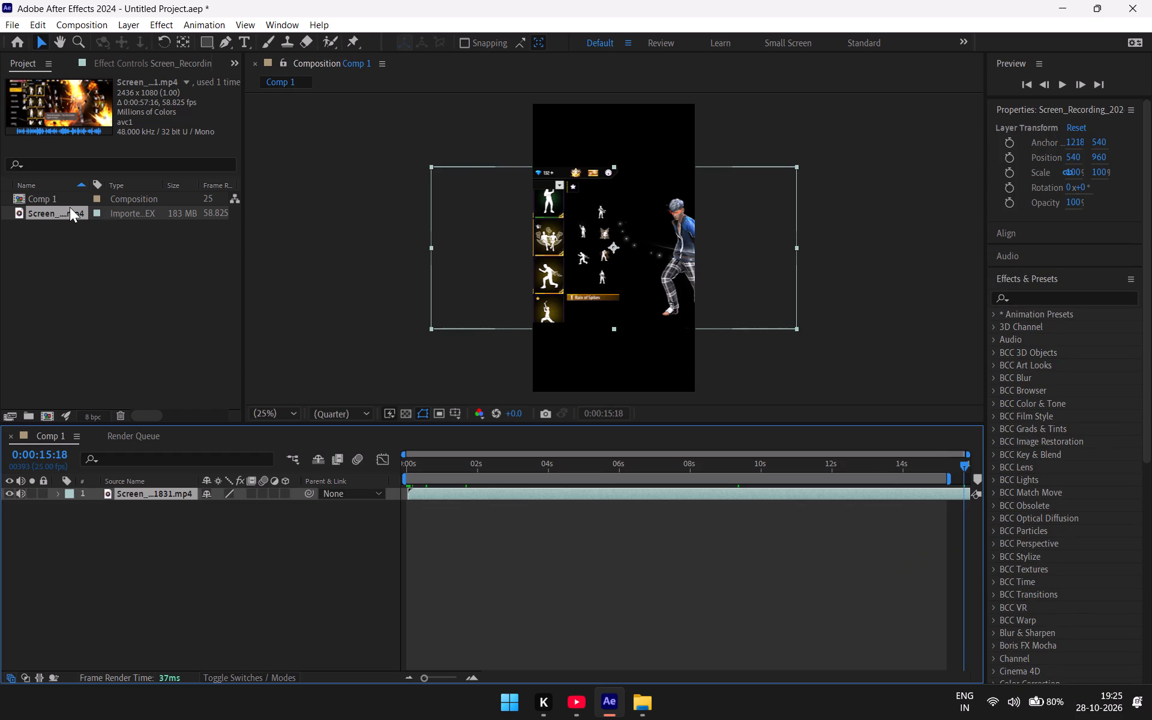
key("space")
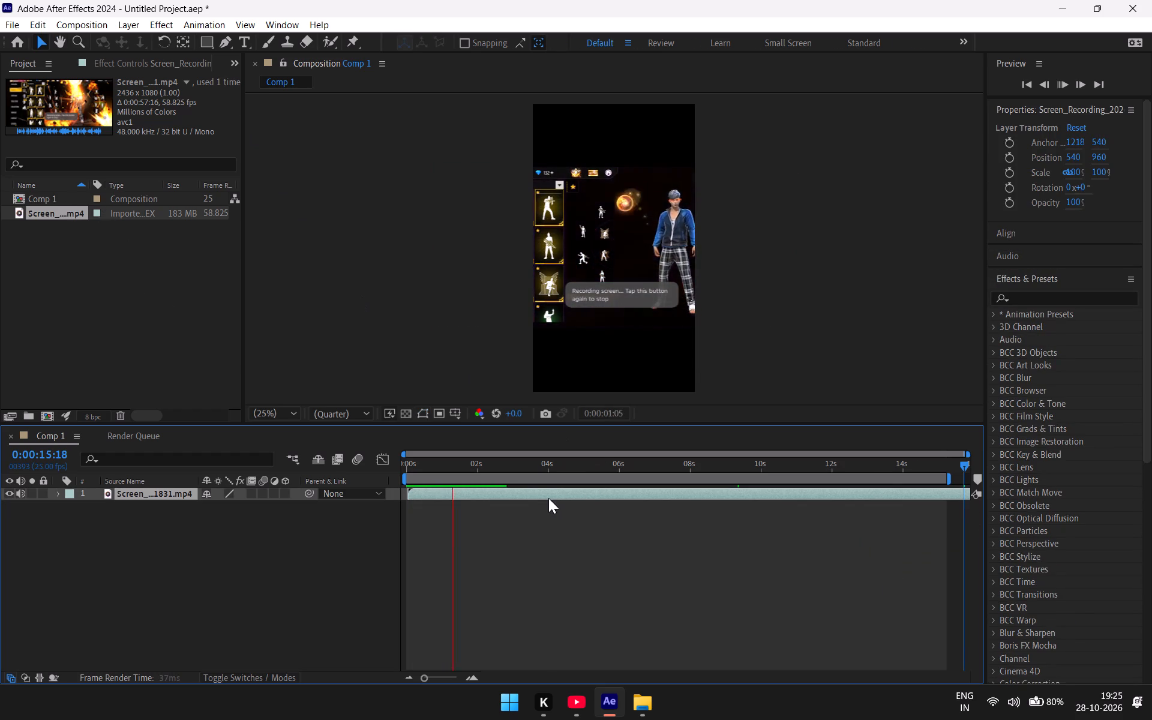
Switch to YouTube, pause the TAKA LA DENTRO video, and return to After Effects.
left_click(584, 710)
left_click(574, 435)
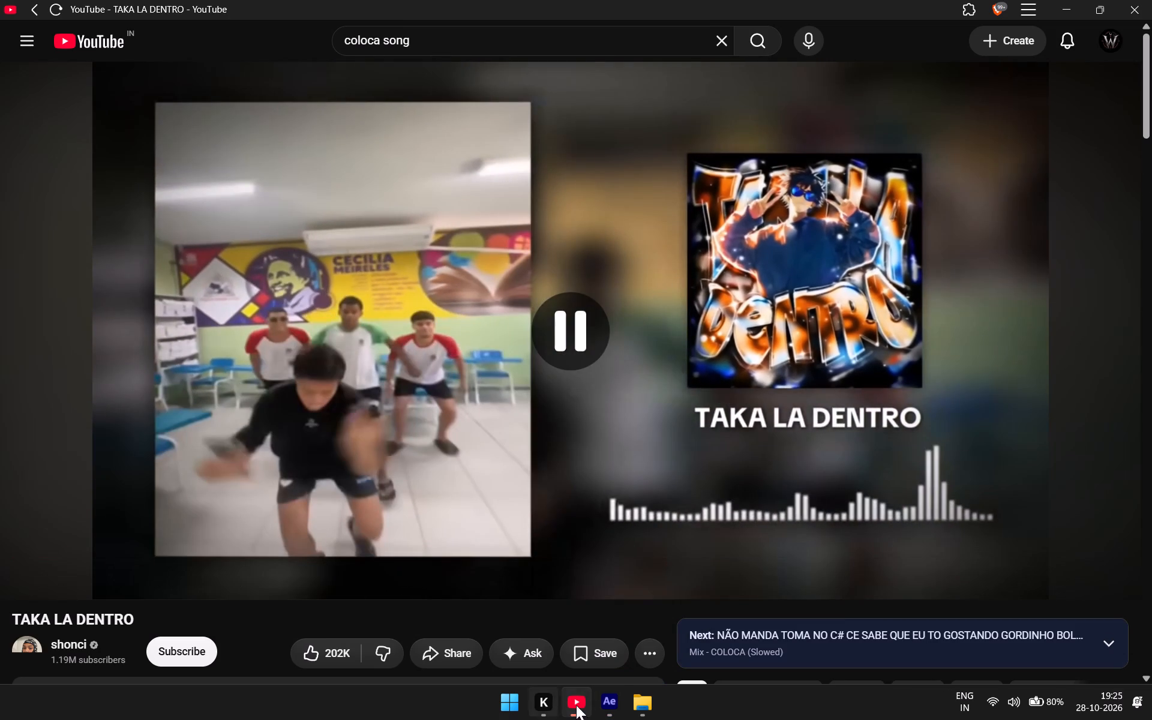
left_click(599, 704)
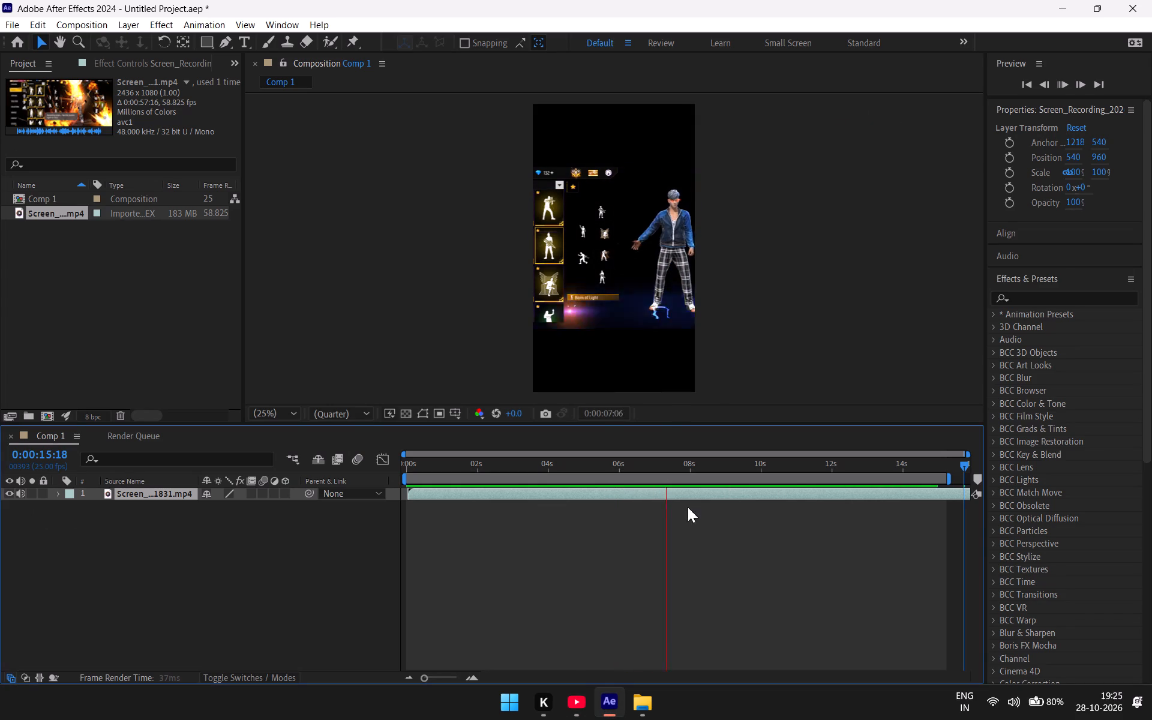
Reveal the screen recording layer's Position and shift it horizontally to 101, 960 to bring the character into frame.
left_click(559, 494)
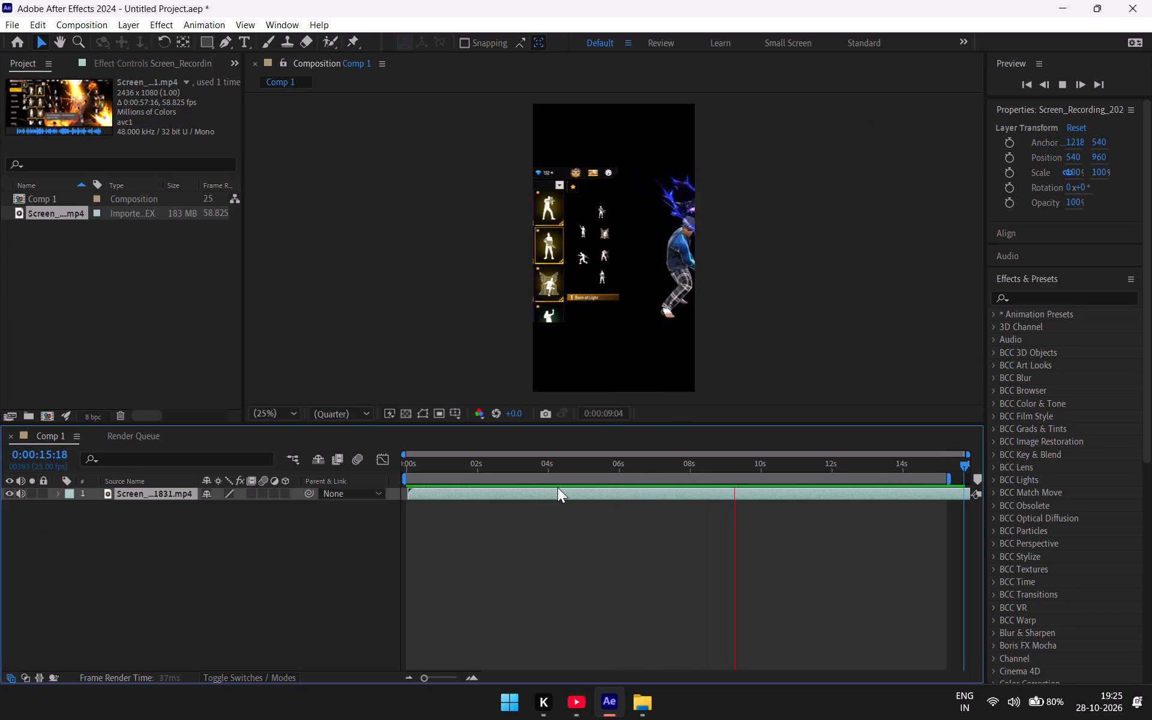
left_click(557, 487)
left_click(556, 491)
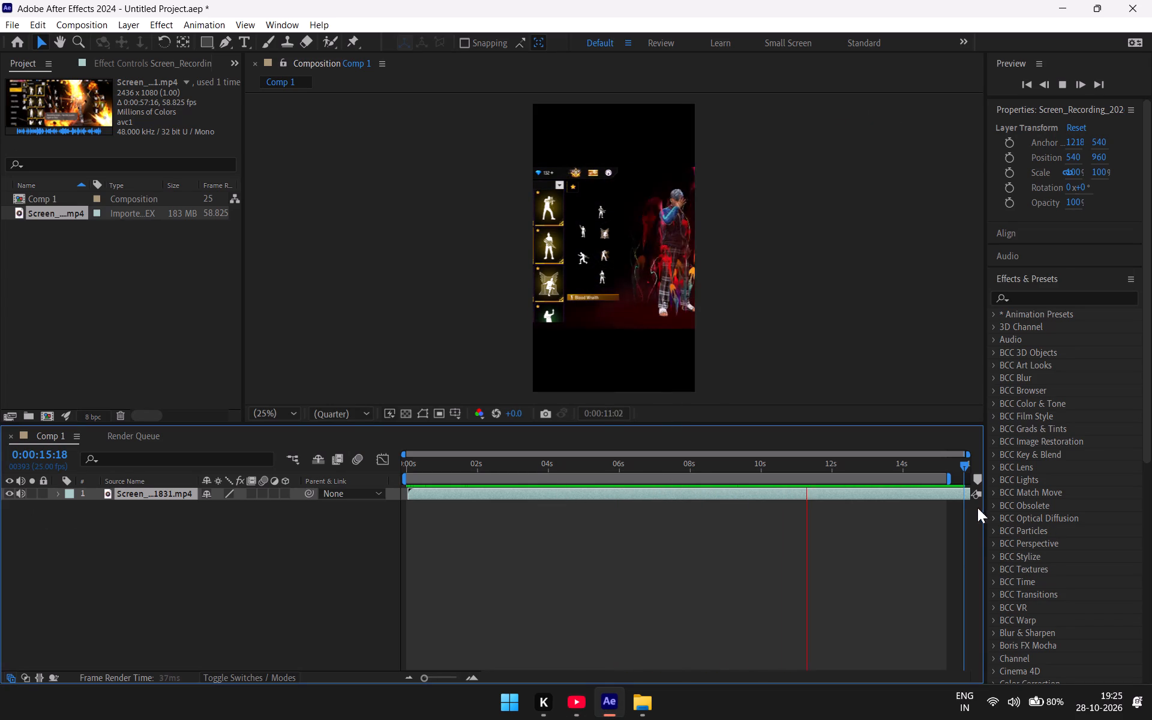
left_click(183, 493)
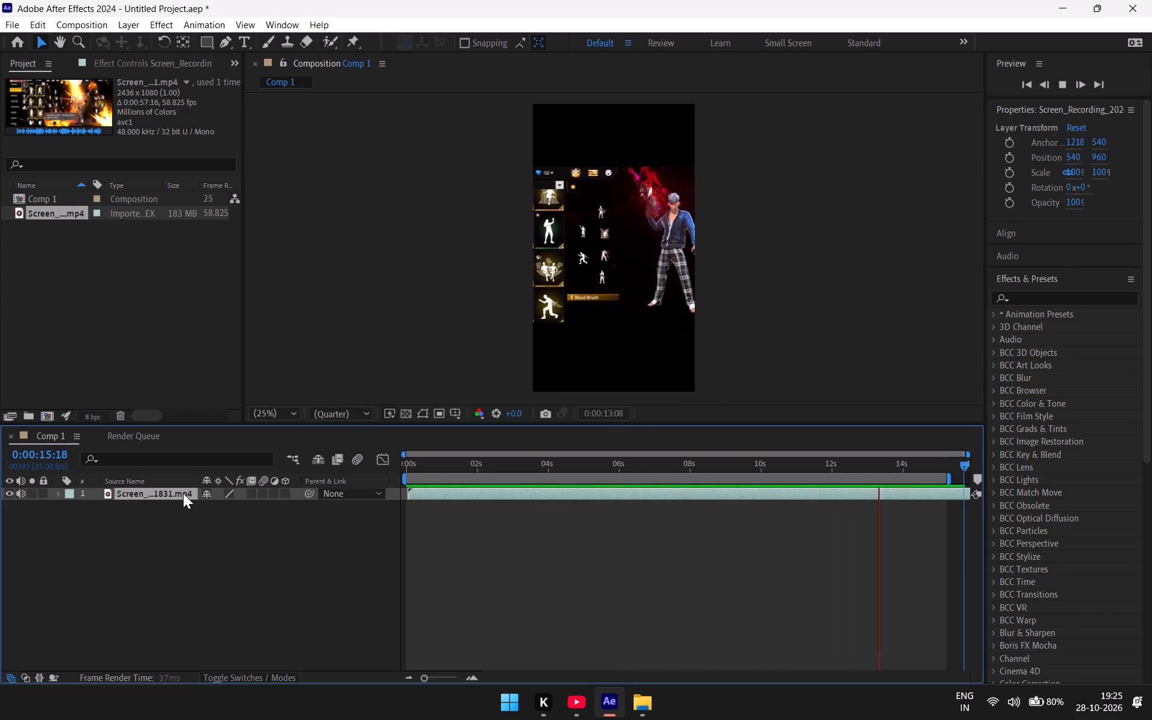
left_click(180, 493)
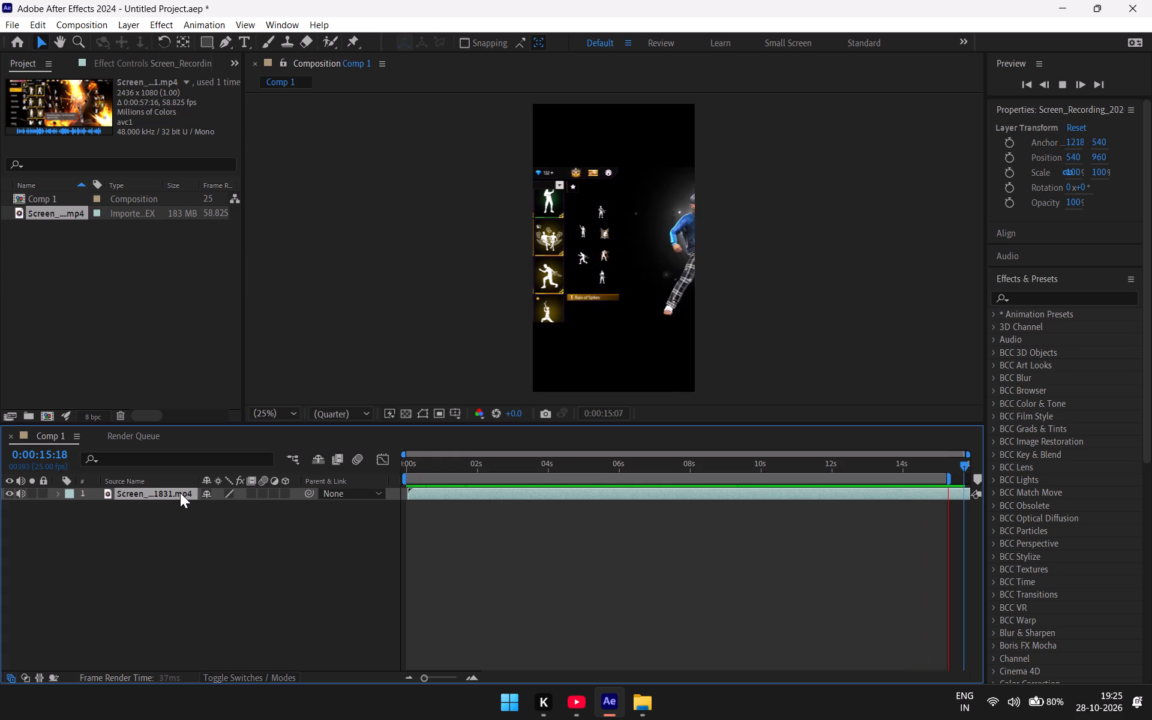
key("t")
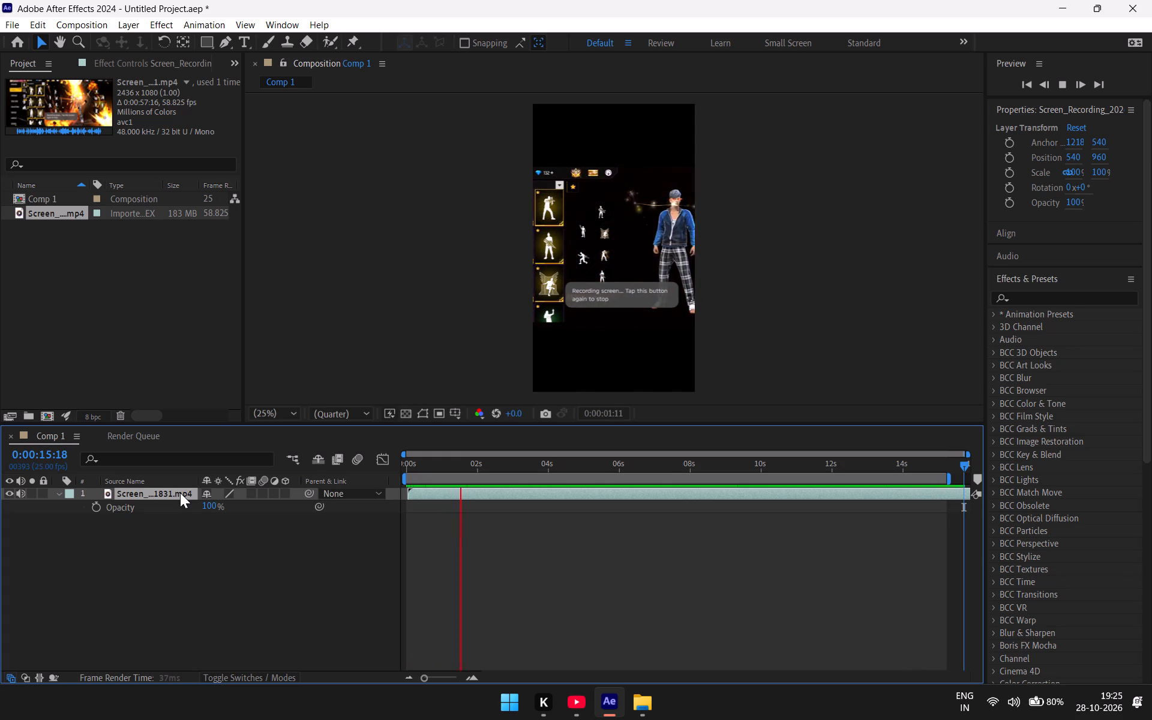
key("t")
key("s")
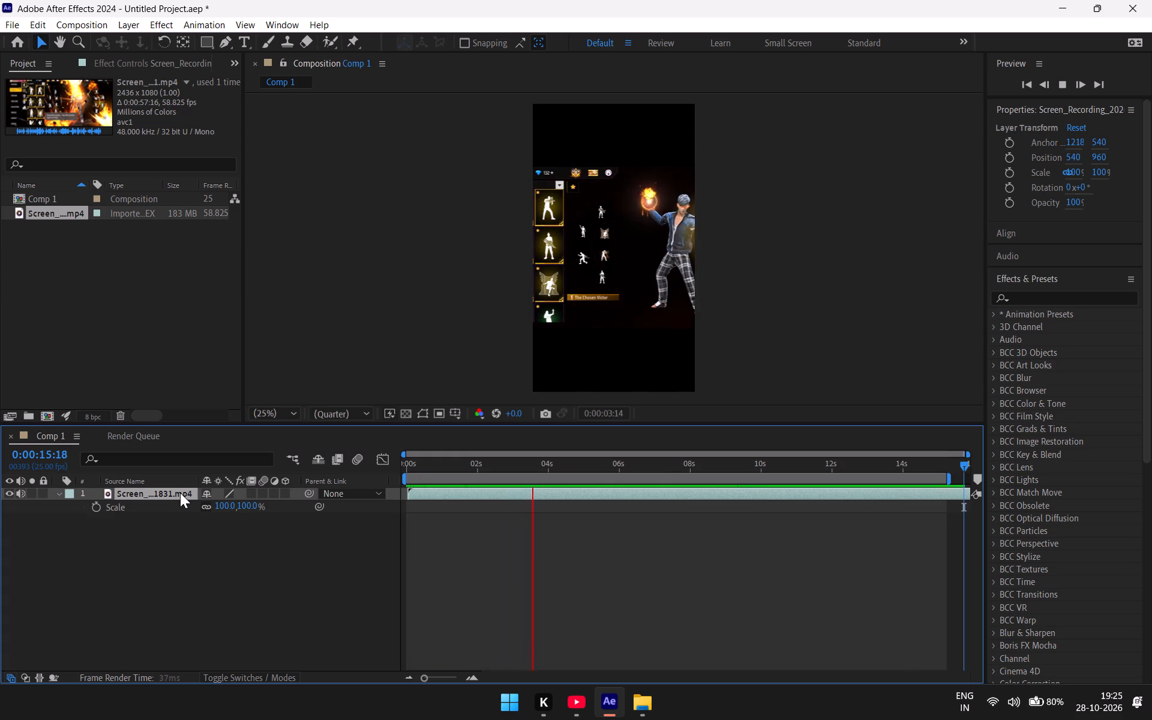
type("sp")
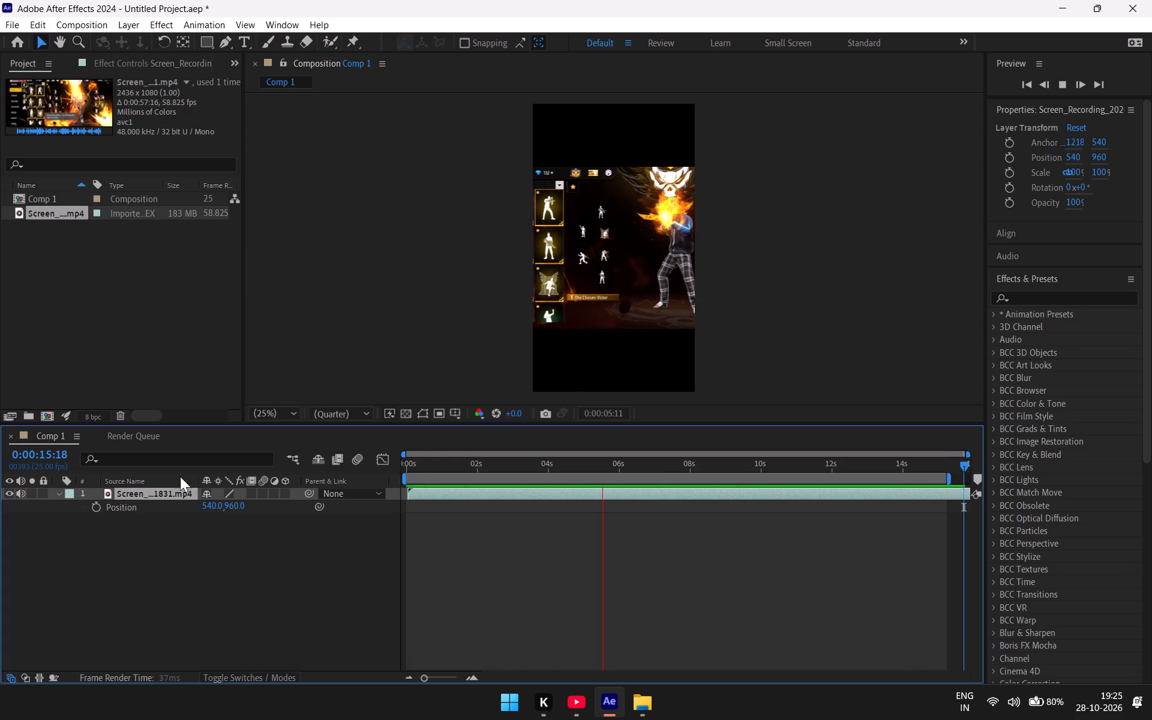
left_click_drag(208, 506, 239, 511)
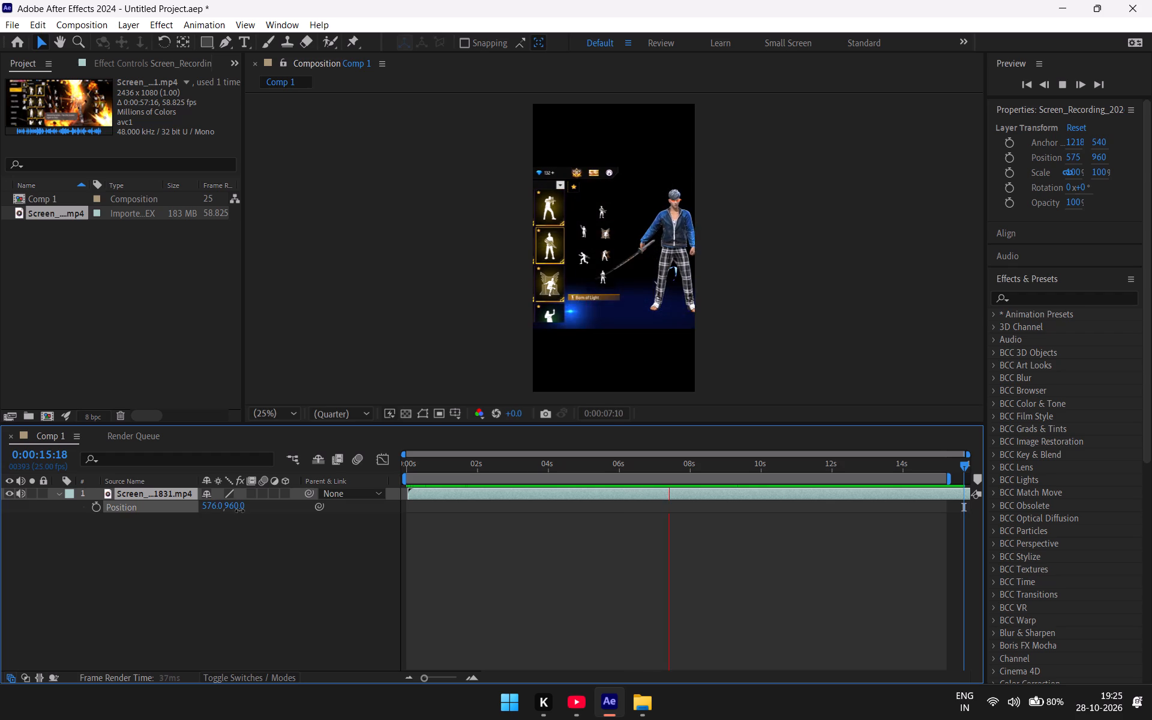
left_click_drag(239, 511, 39, 508)
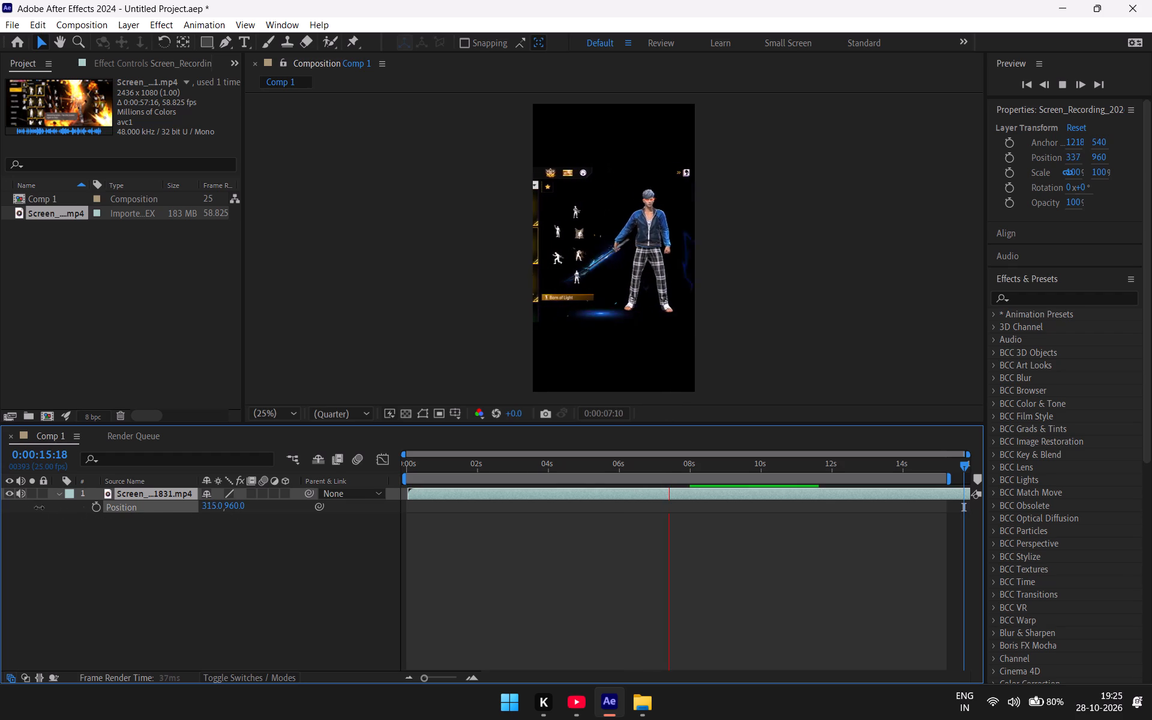
left_click_drag(39, 508, 0, 491)
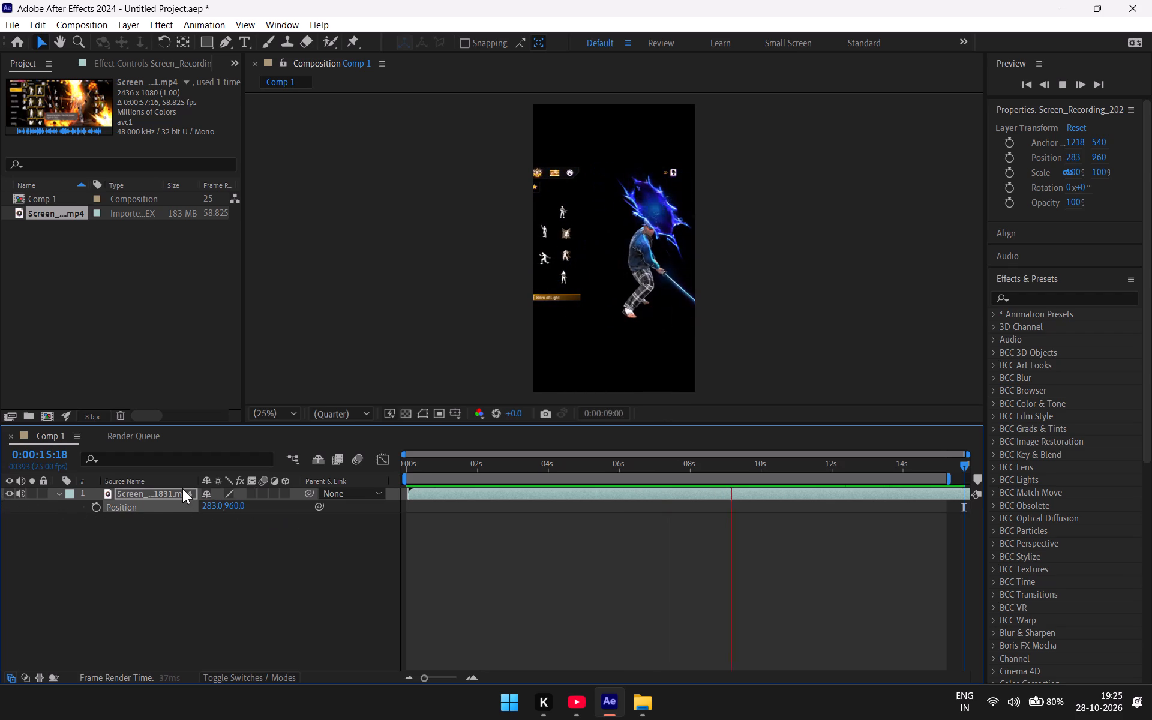
left_click_drag(209, 503, 110, 505)
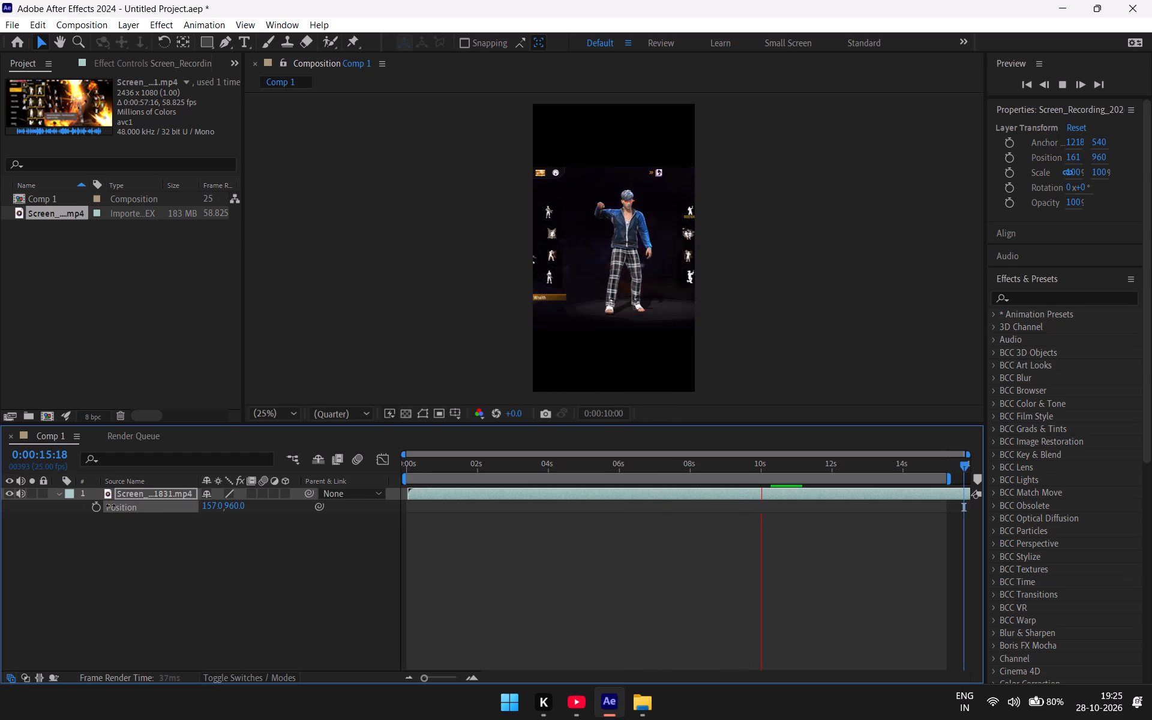
left_click_drag(110, 505, 68, 498)
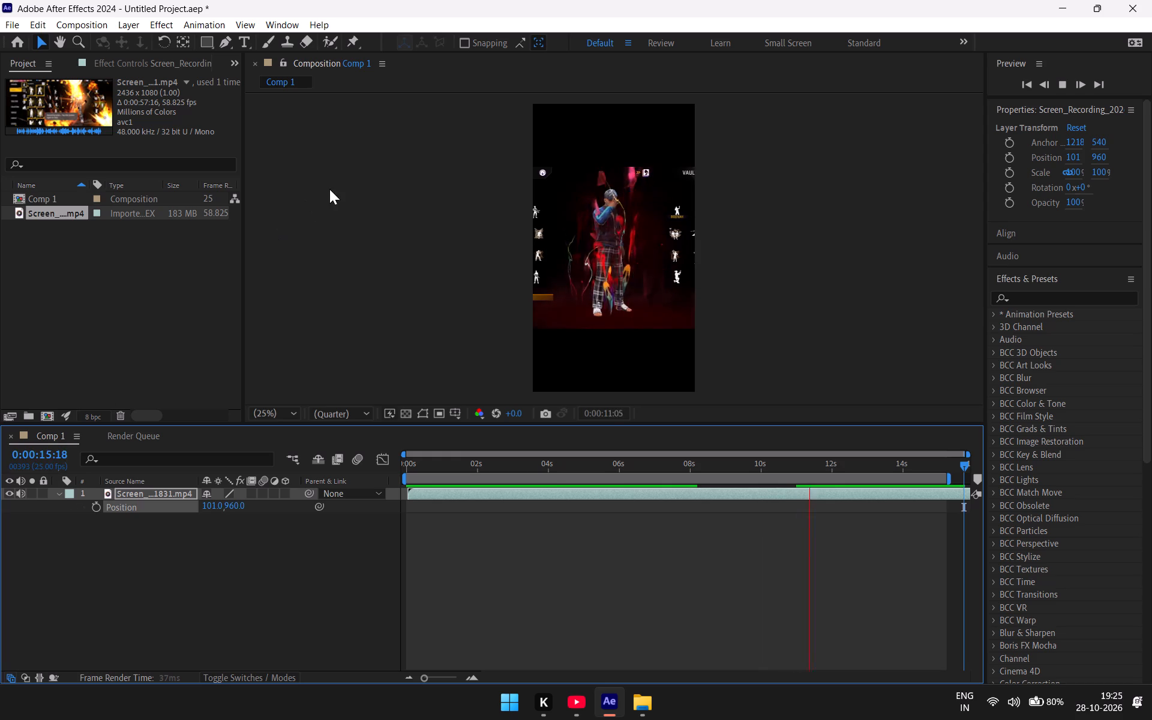
Change Comp 1's settings to a height of 1080 px and a frame rate of 60 fps.
right_click(329, 189)
left_click(407, 226)
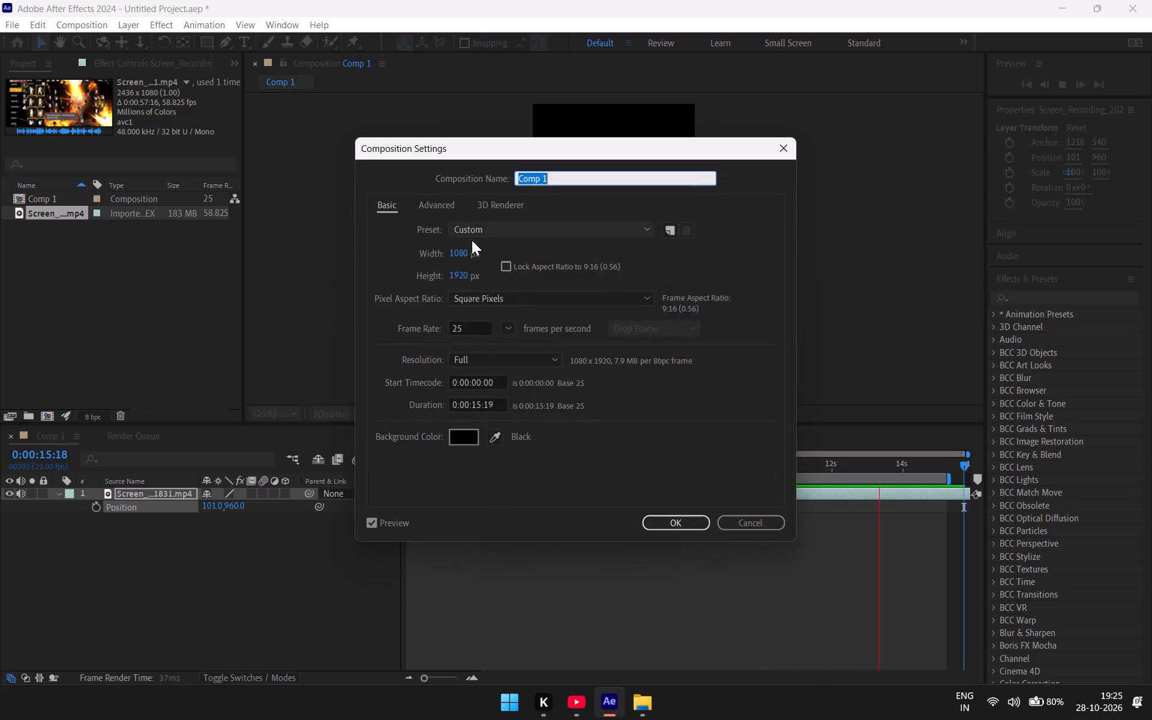
left_click(463, 278)
key("BackSpace")
key("BackSpace")
key("BackSpace")
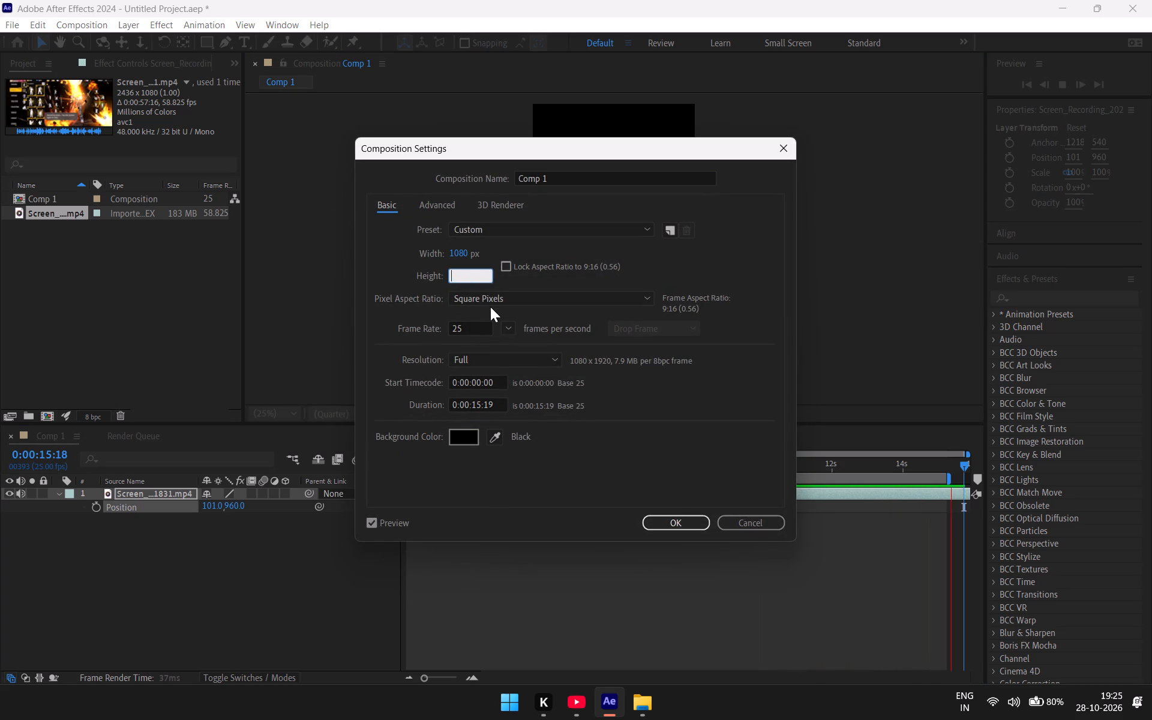
key("BackSpace")
type("1080")
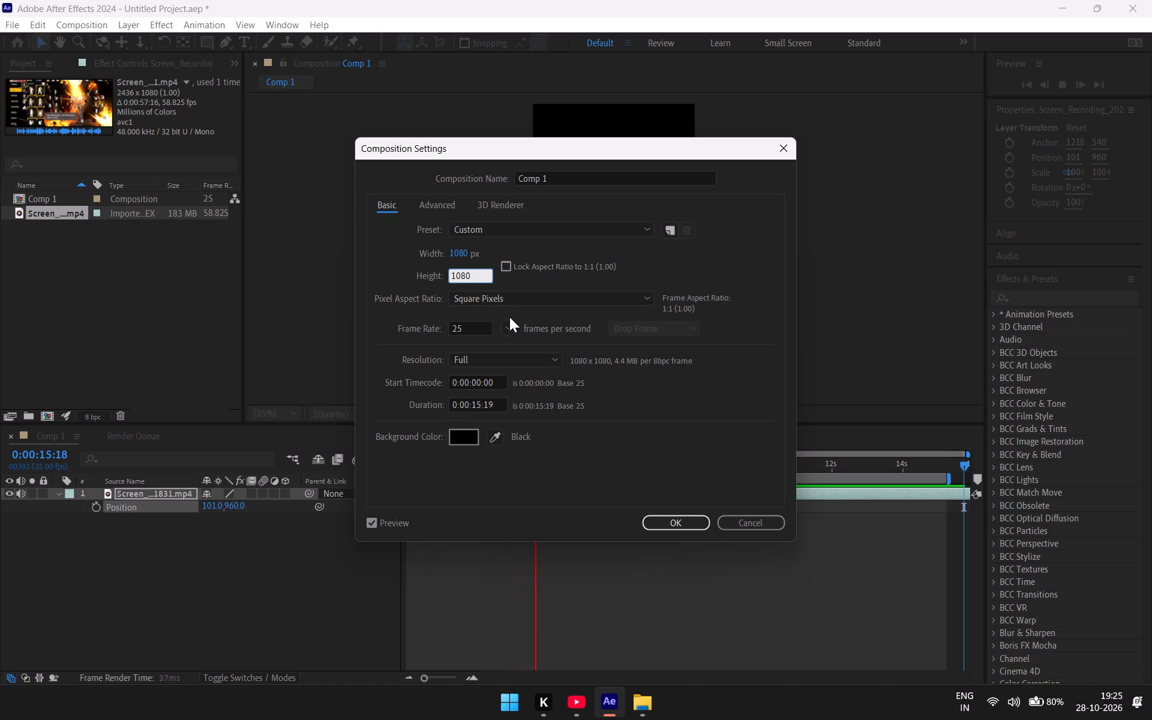
left_click(510, 325)
left_click(521, 506)
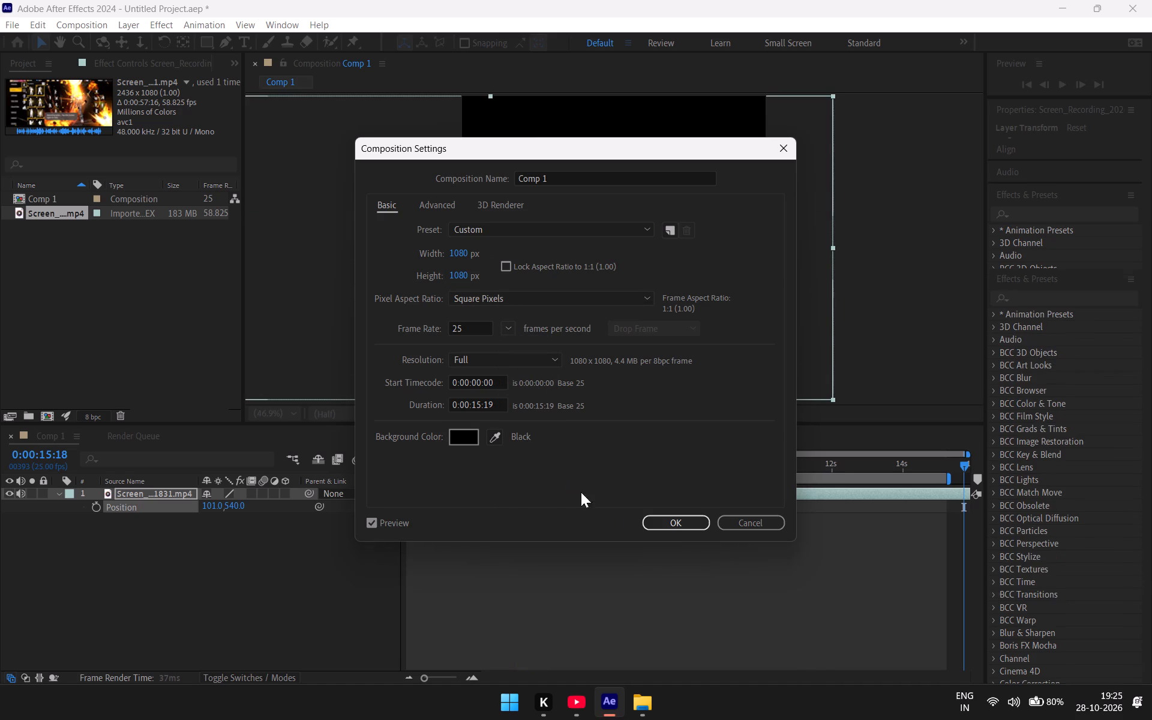
left_click(671, 526)
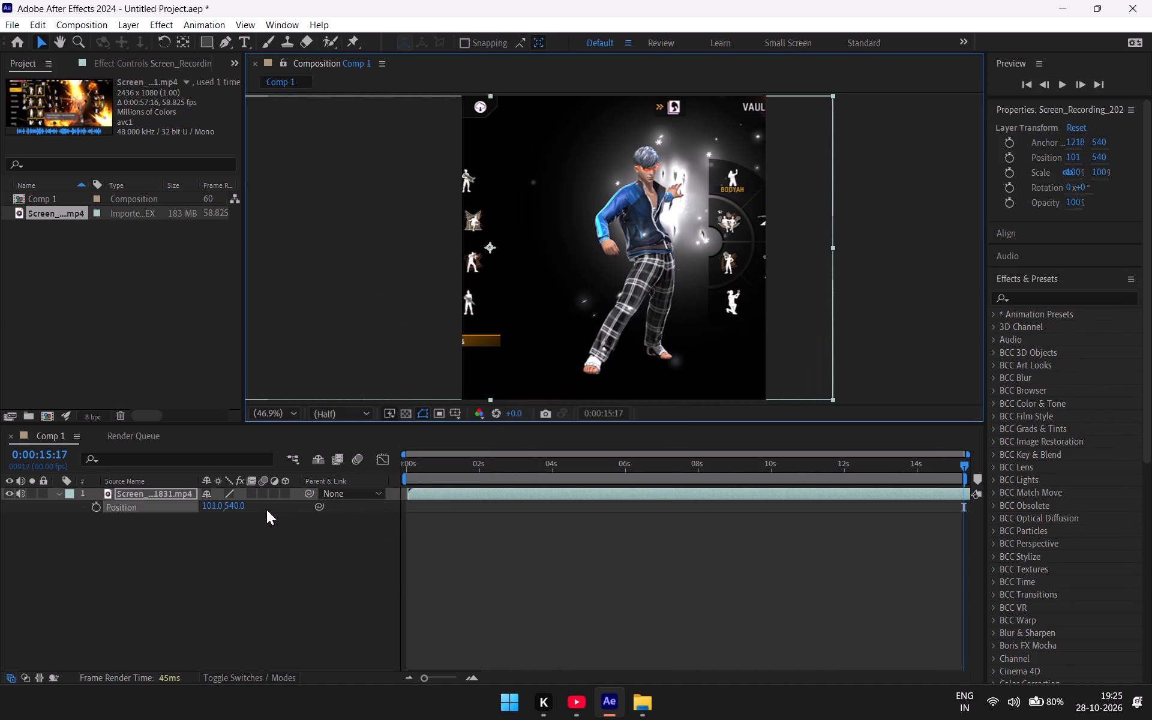
Set the screen recording layer's Position to -3, 526.
left_click_drag(210, 509, 205, 509)
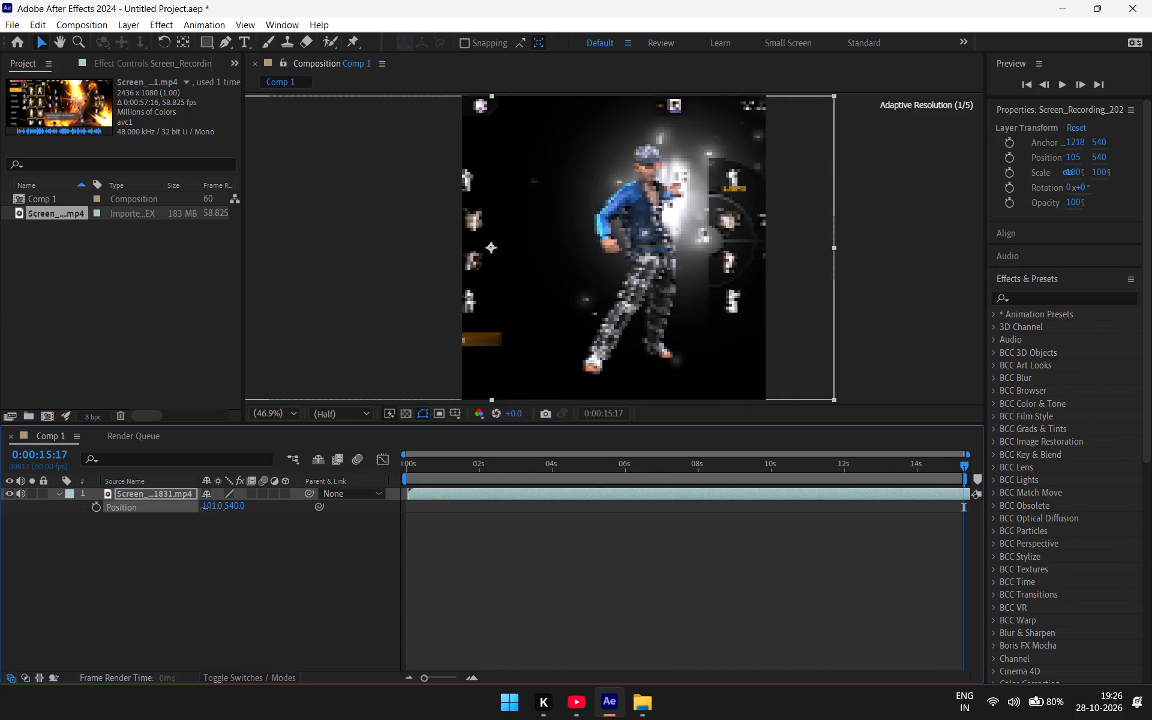
left_click_drag(205, 509, 196, 574)
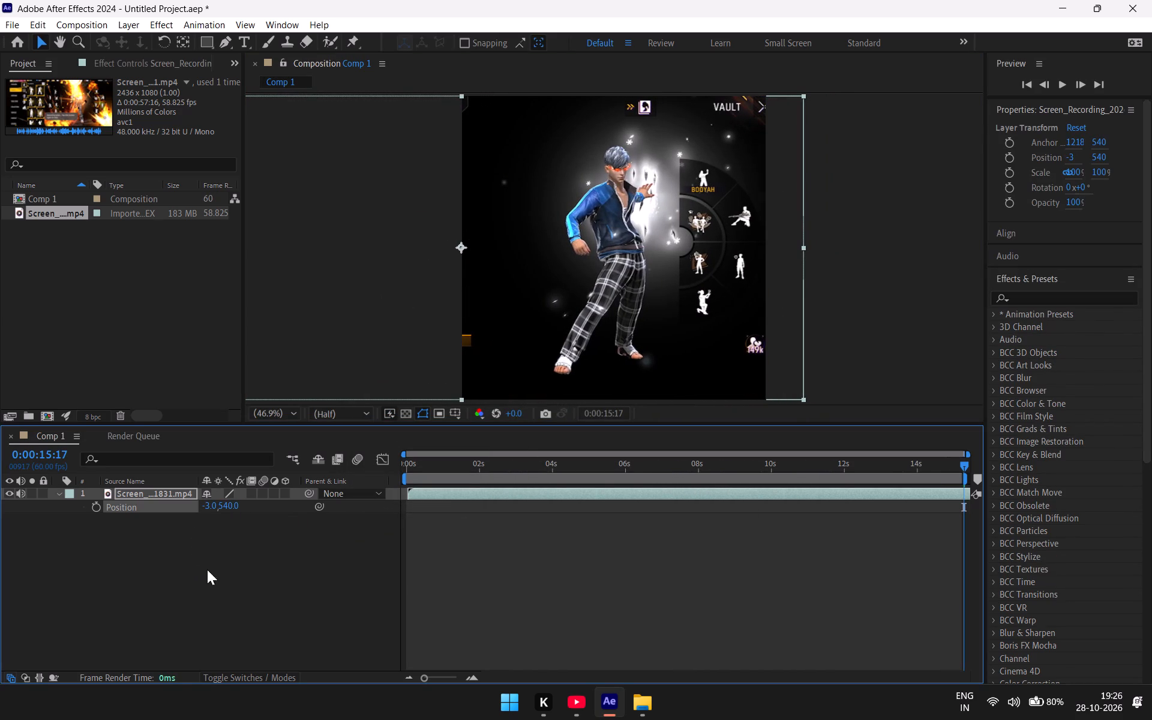
left_click_drag(232, 505, 235, 491)
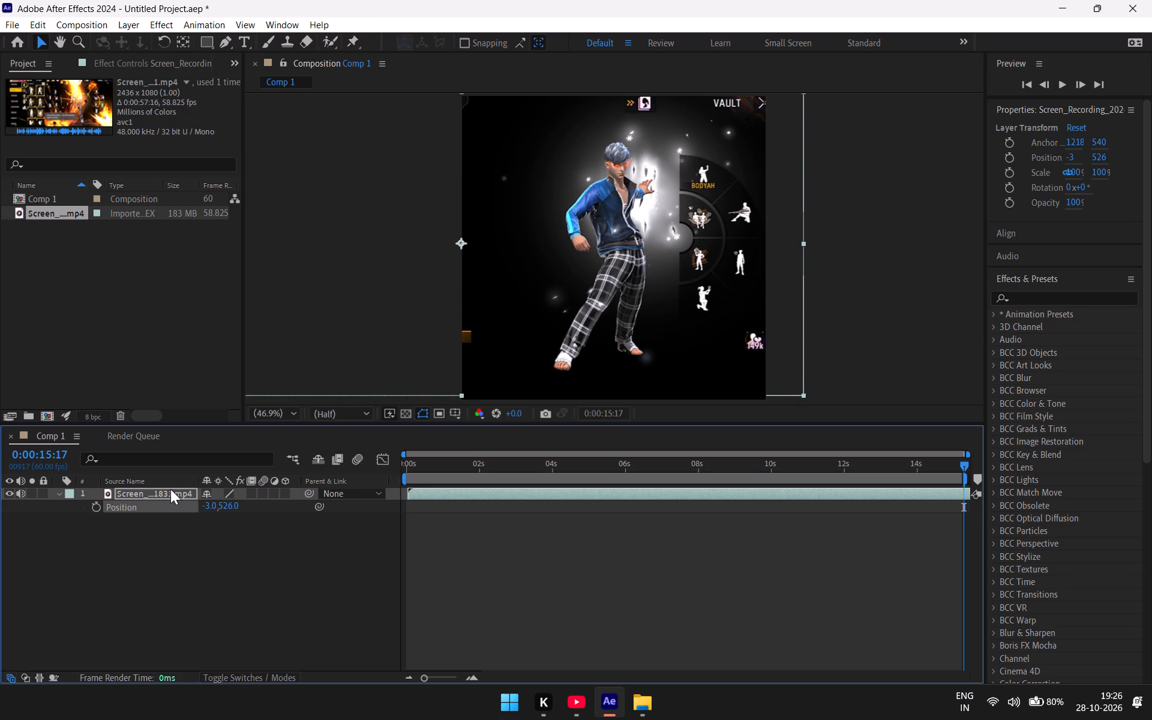
Reveal Scale alongside Position and scale the screen recording layer up to 108%.
key("shift+s")
left_click_drag(215, 518, 218, 516)
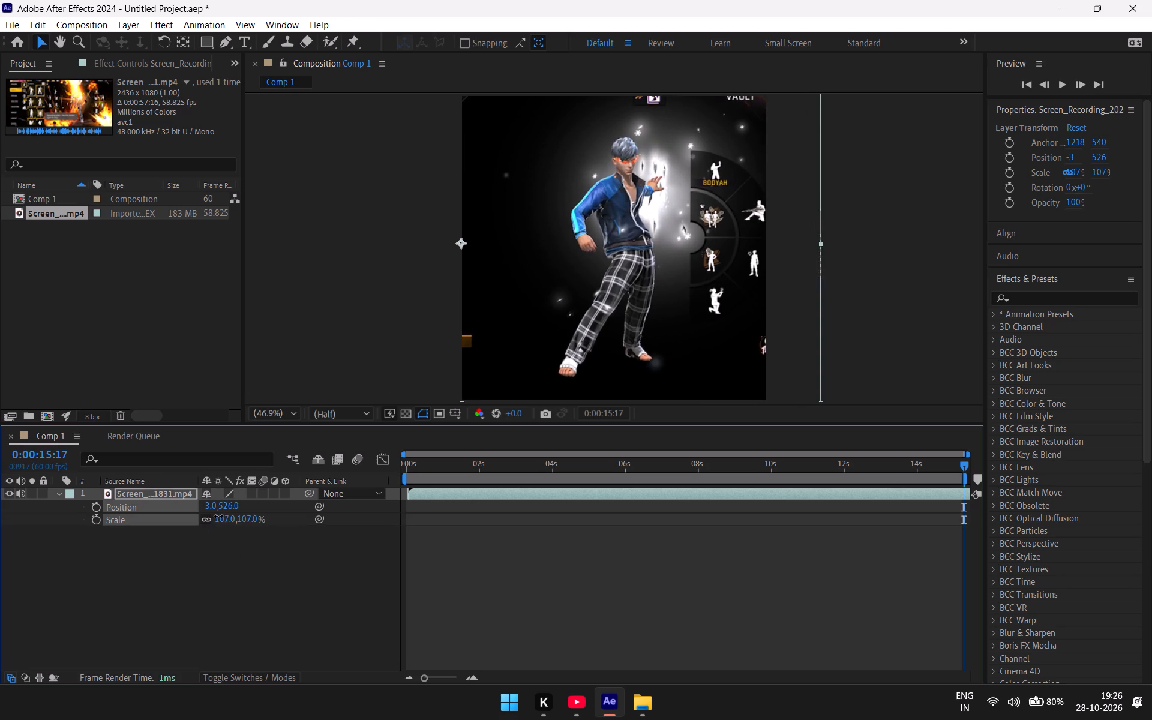
left_click_drag(218, 516, 223, 520)
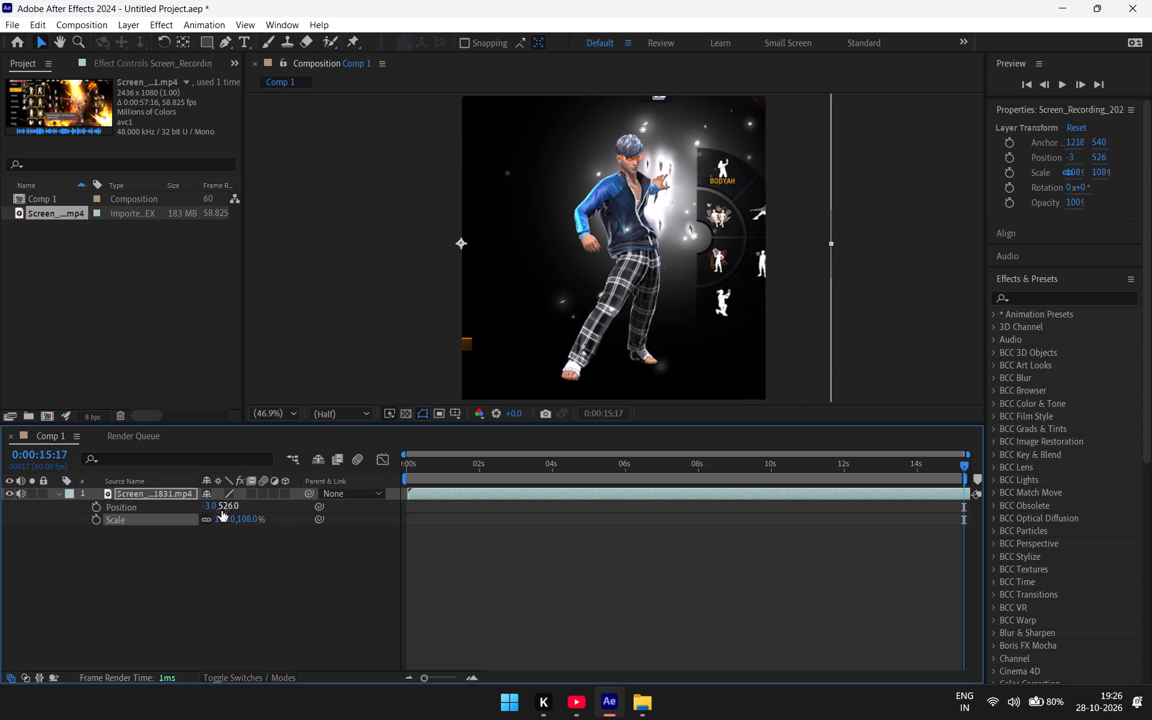
Play a preview of the reframed clip in Comp 1.
key("space")
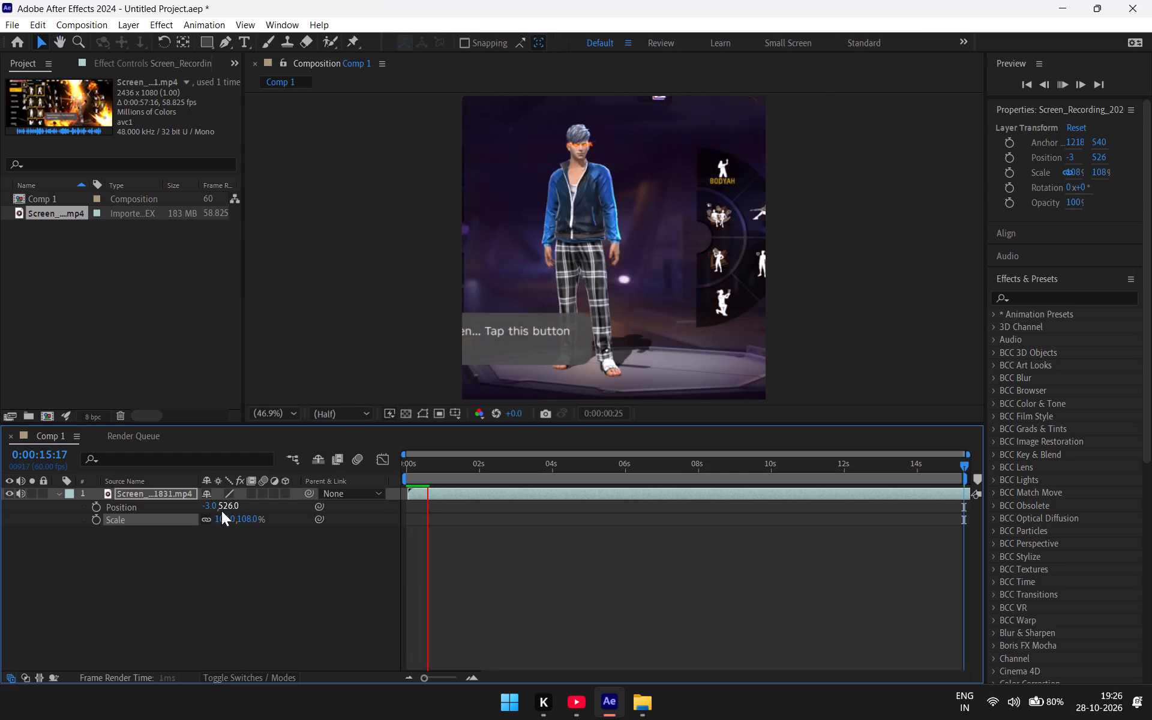
Reframe the screen recording layer around the character, with Position at 60, 526 and Scale at 122%.
key("space")
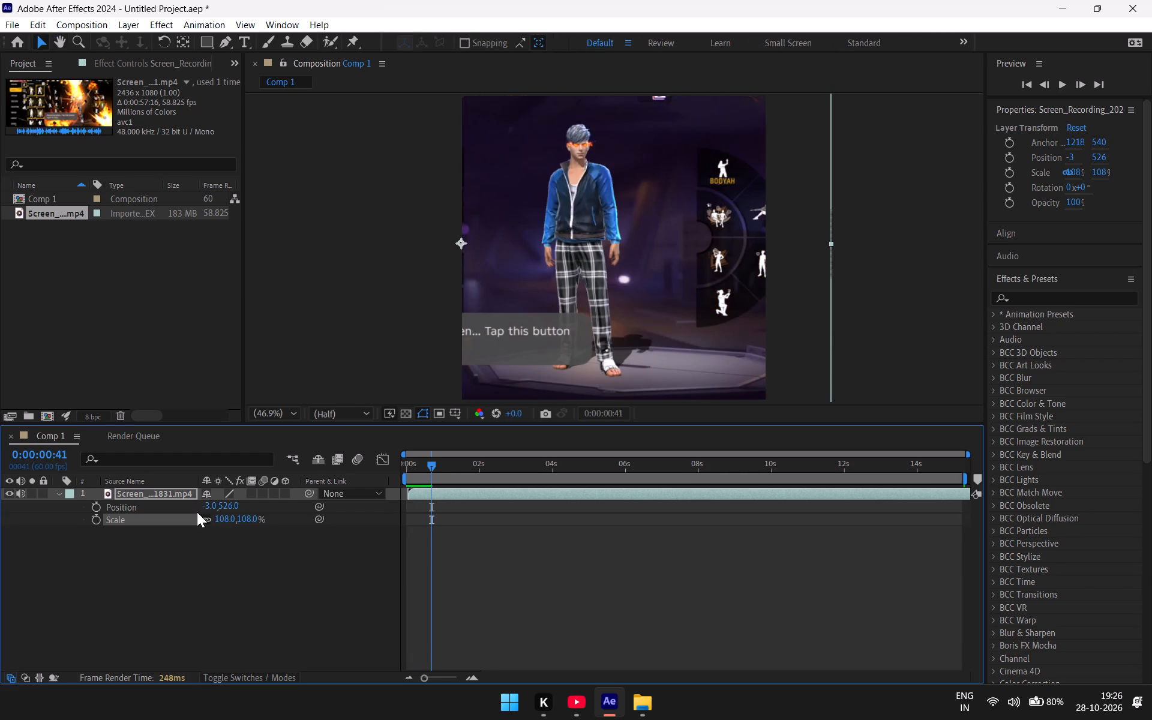
left_click_drag(213, 506, 301, 517)
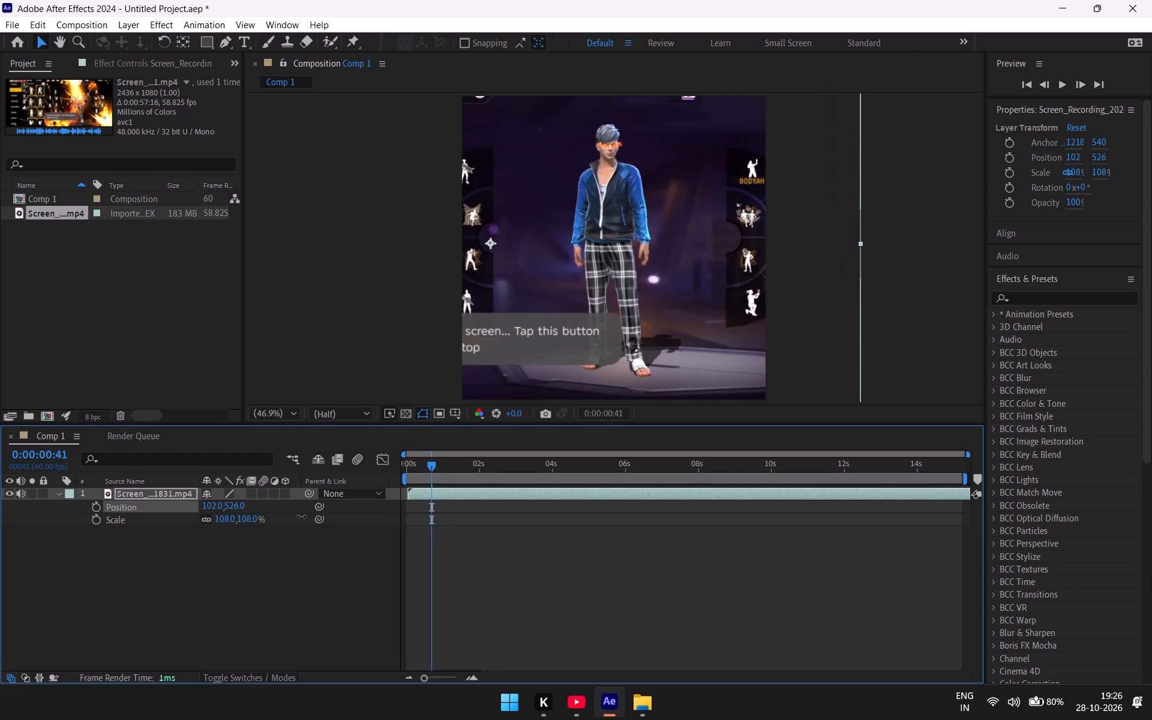
left_click_drag(301, 517, 325, 517)
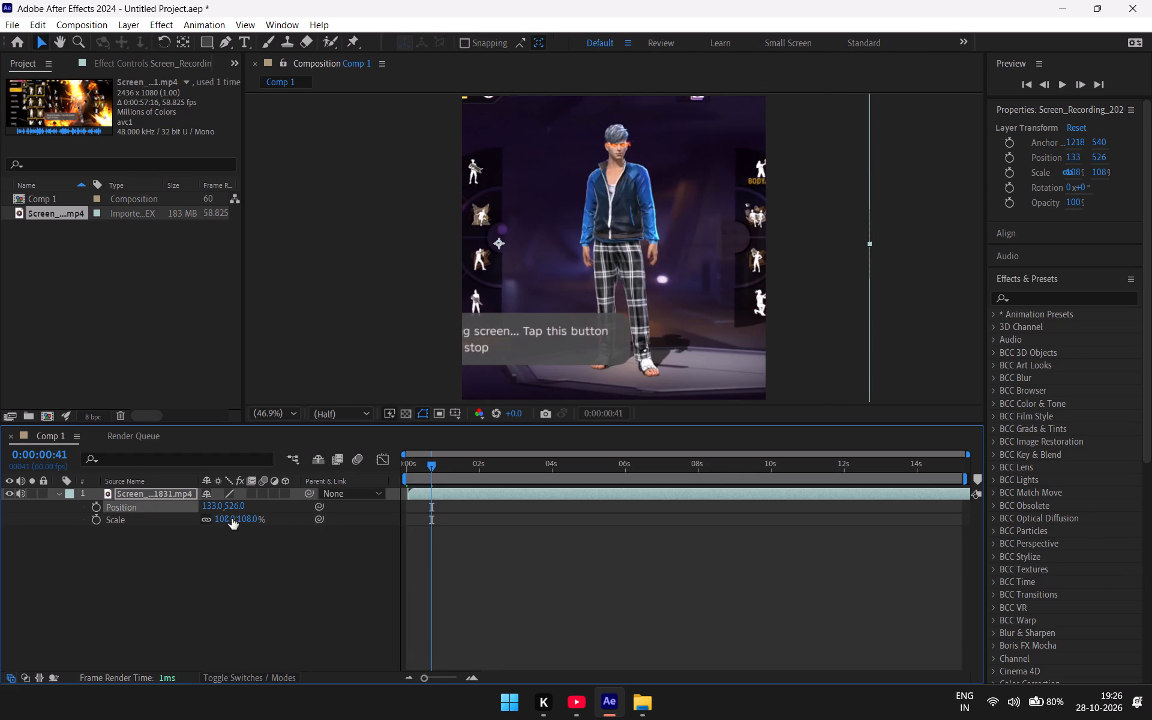
left_click_drag(228, 523, 230, 503)
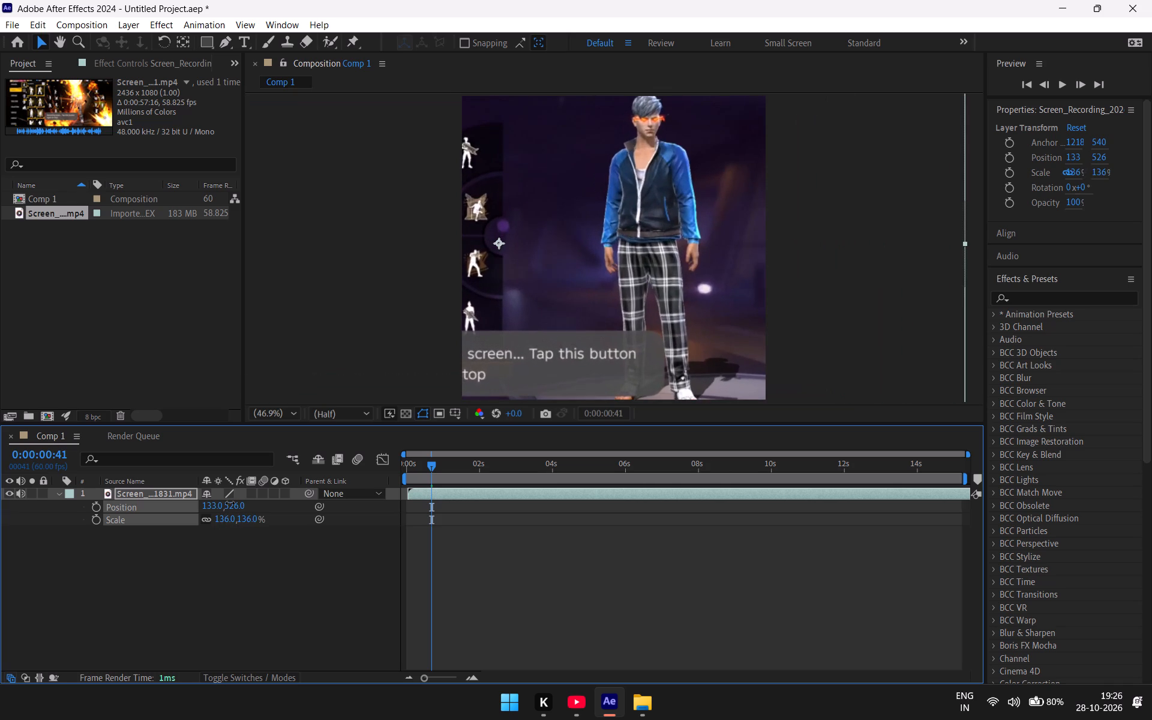
left_click_drag(230, 503, 224, 518)
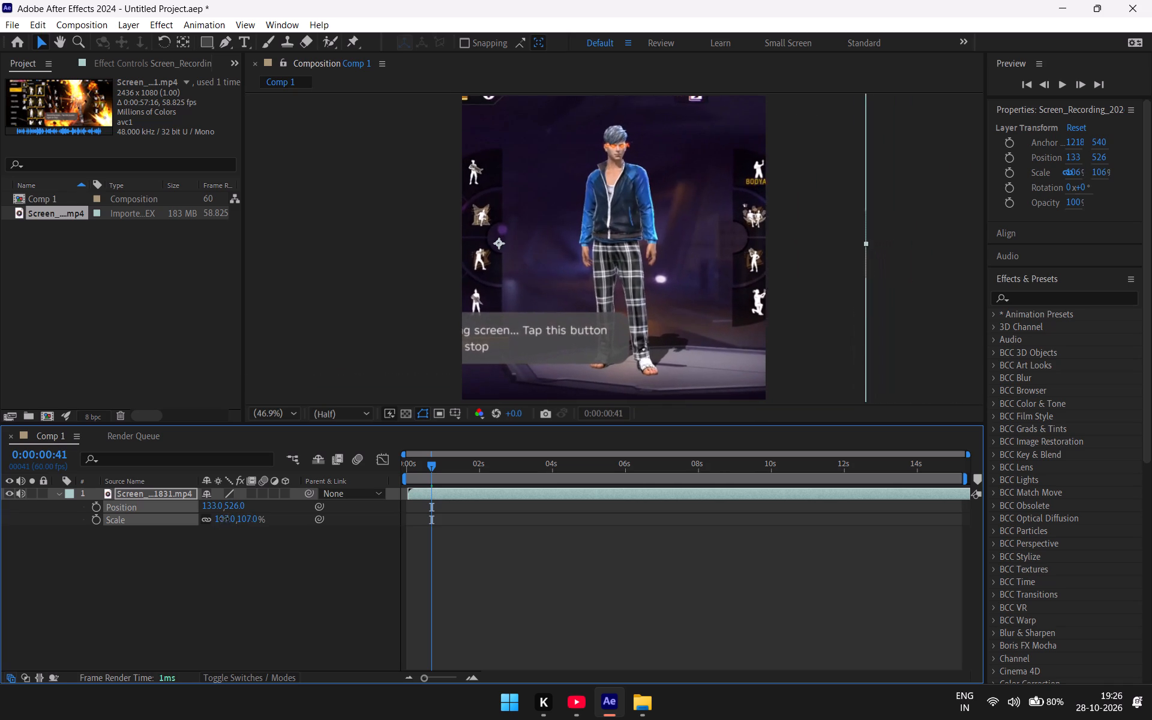
left_click_drag(224, 518, 224, 515)
left_click_drag(219, 505, 217, 505)
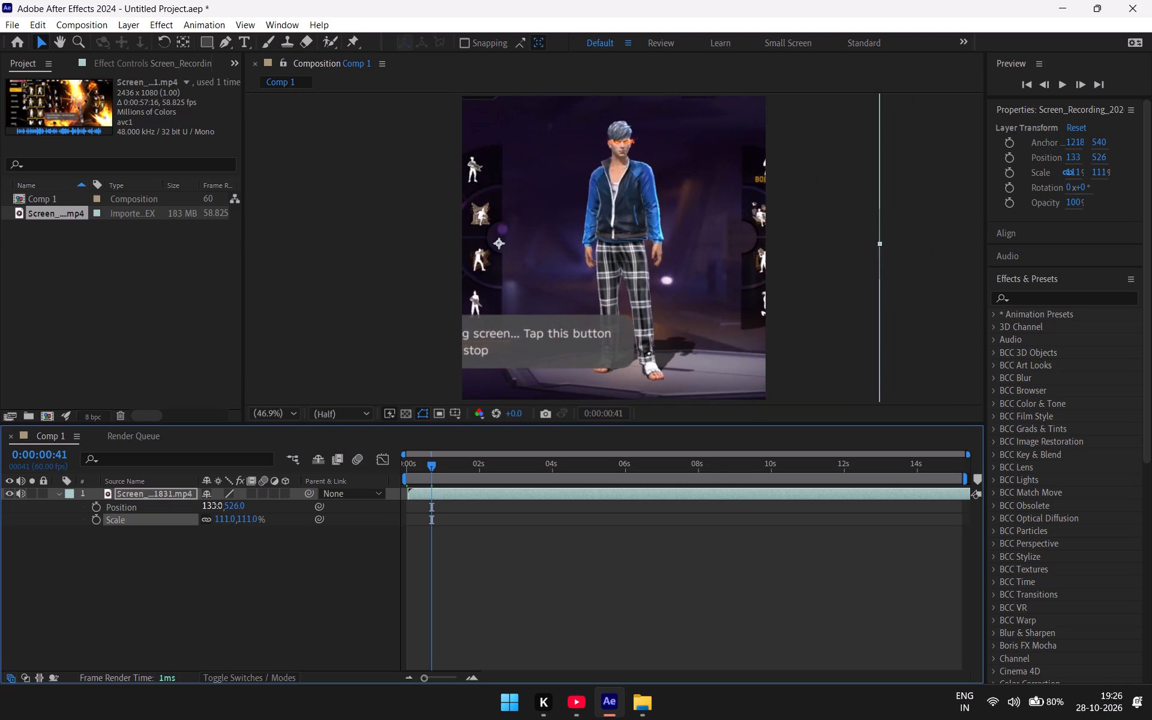
left_click_drag(217, 505, 211, 508)
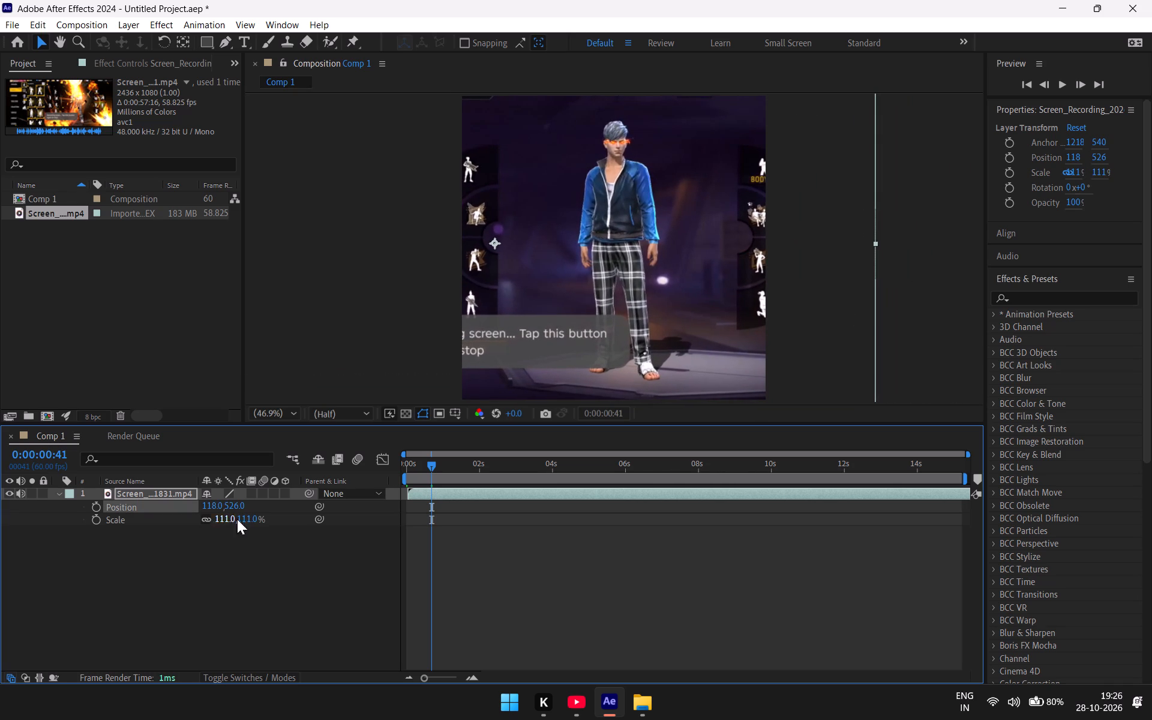
left_click_drag(225, 523, 222, 514)
left_click_drag(218, 506, 226, 507)
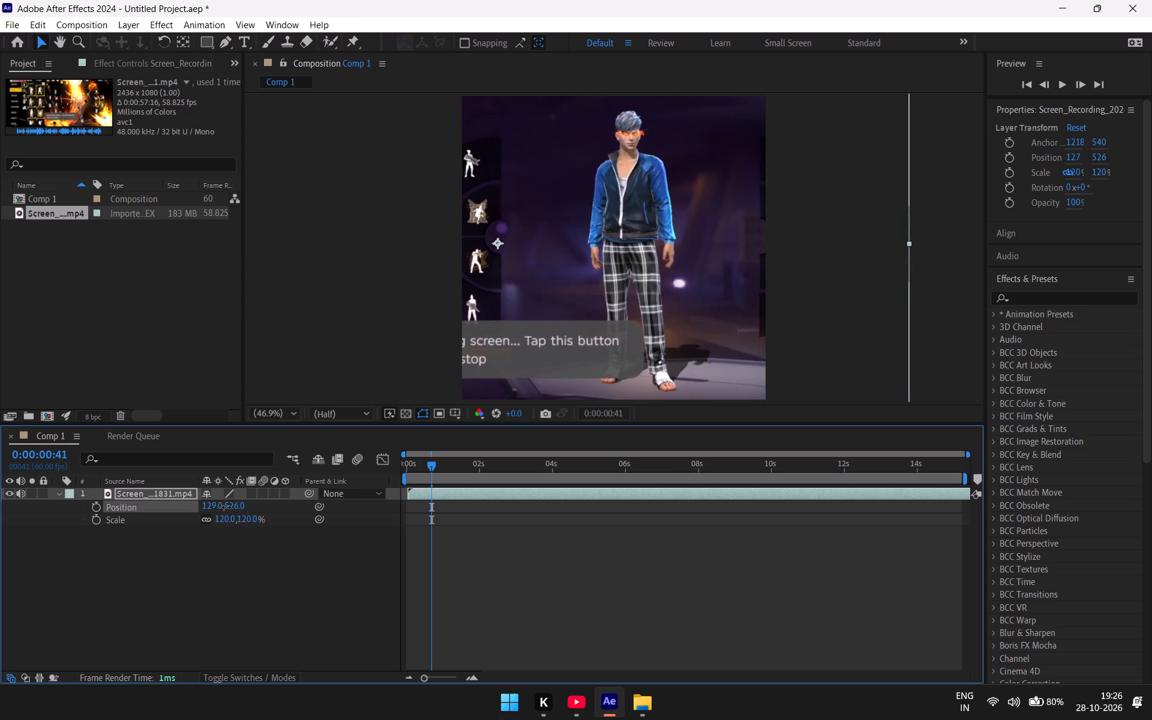
left_click_drag(226, 507, 182, 514)
left_click_drag(227, 523, 227, 512)
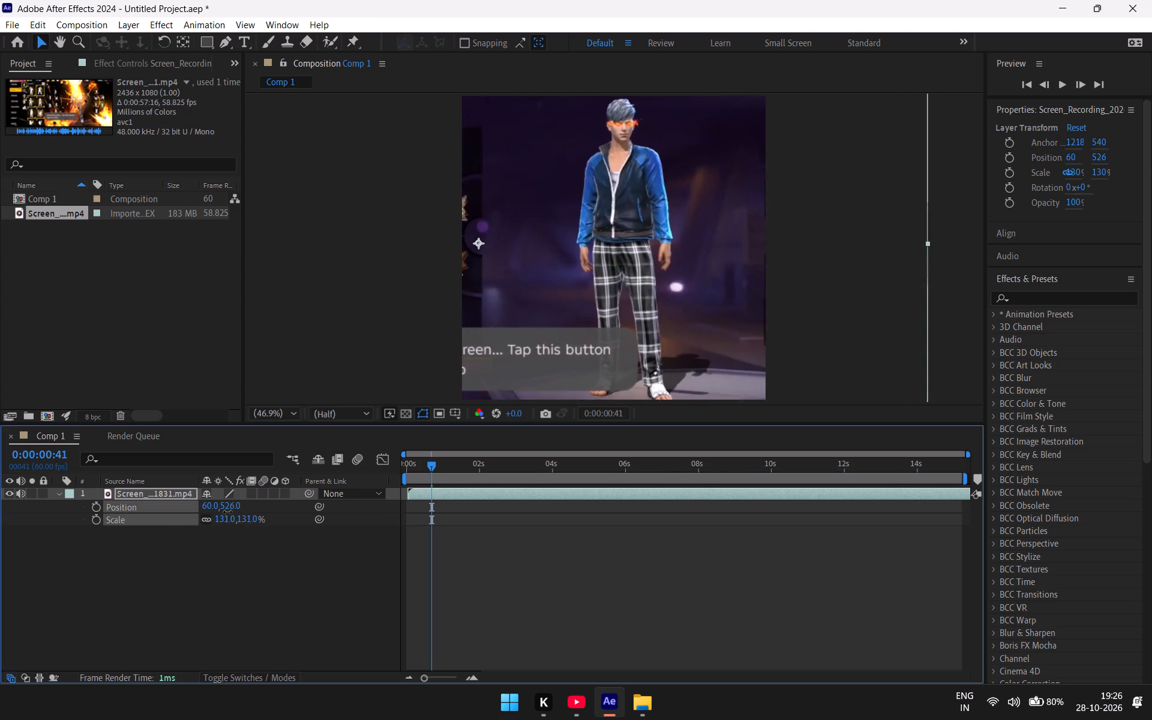
left_click_drag(227, 512, 218, 515)
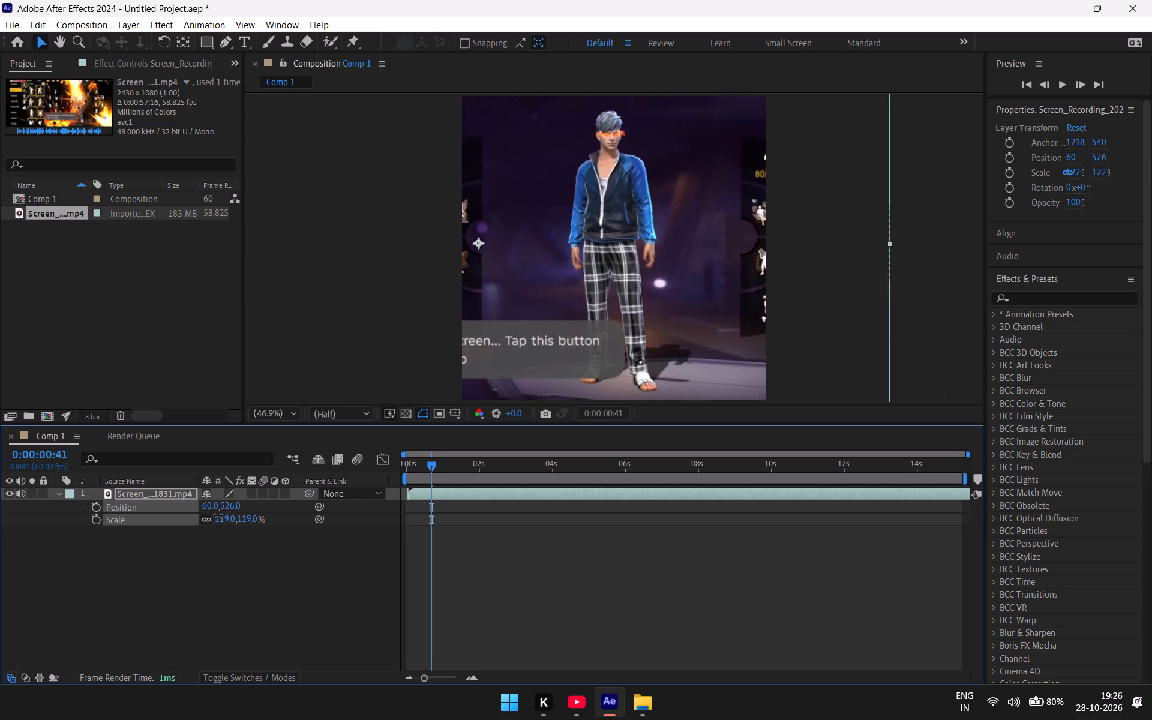
left_click_drag(218, 515, 218, 512)
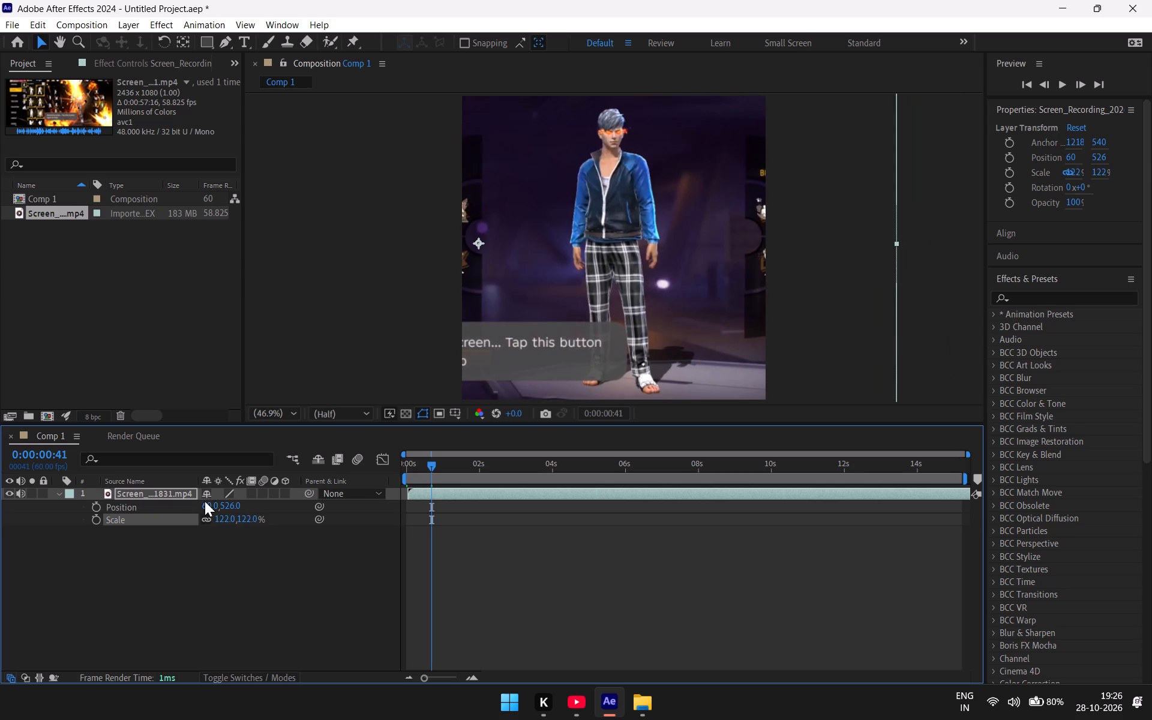
Shift the screen recording layer horizontally to a Position of 81, 526.
left_click_drag(205, 501, 214, 506)
left_click_drag(208, 506, 213, 503)
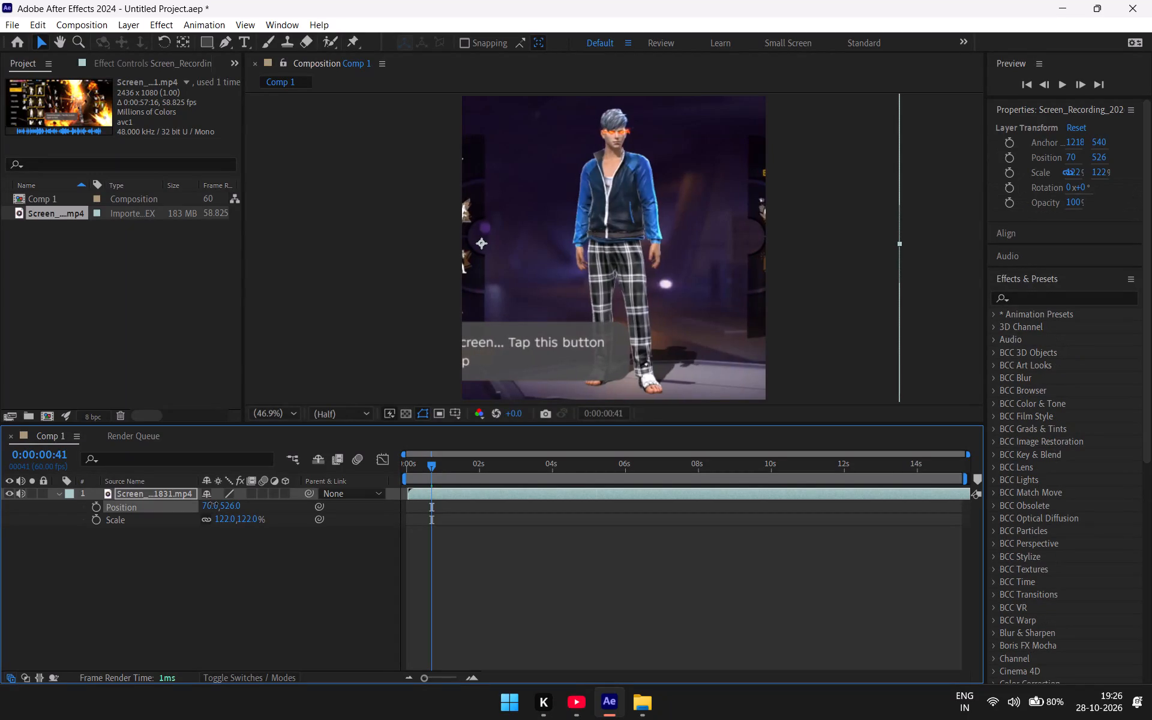
left_click_drag(213, 503, 217, 502)
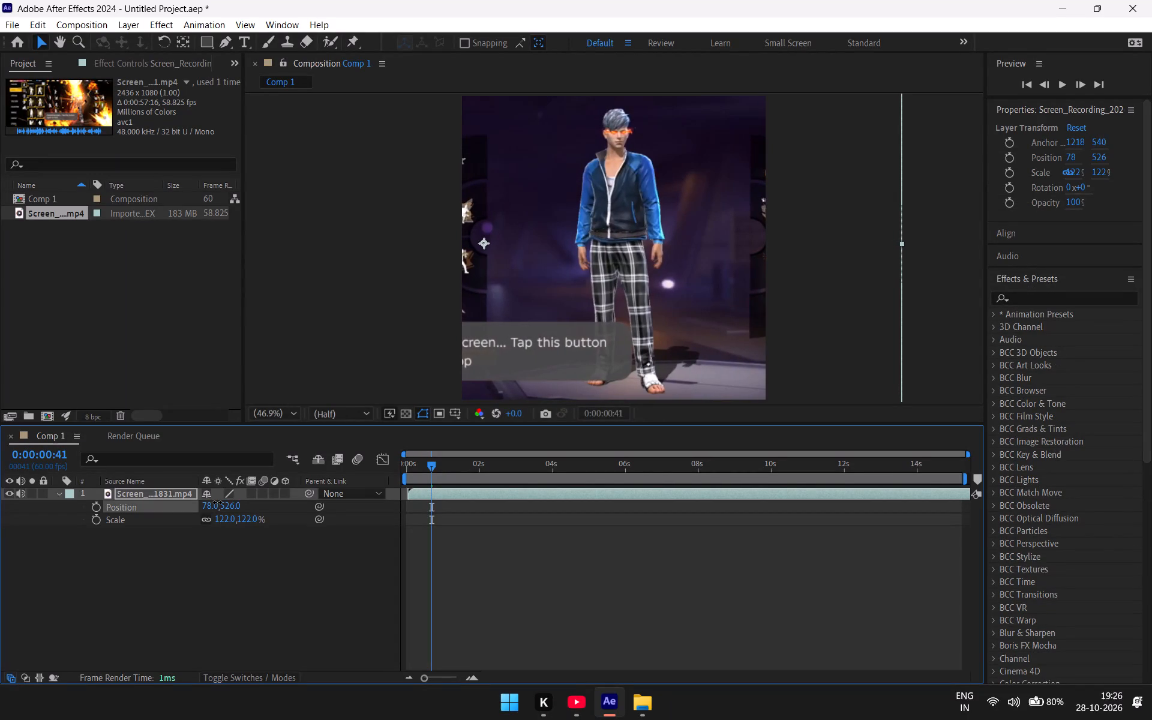
left_click_drag(217, 502, 219, 502)
Preview the reframed clip and scrub through to the end of Comp 1 to check the framing.
key("space")
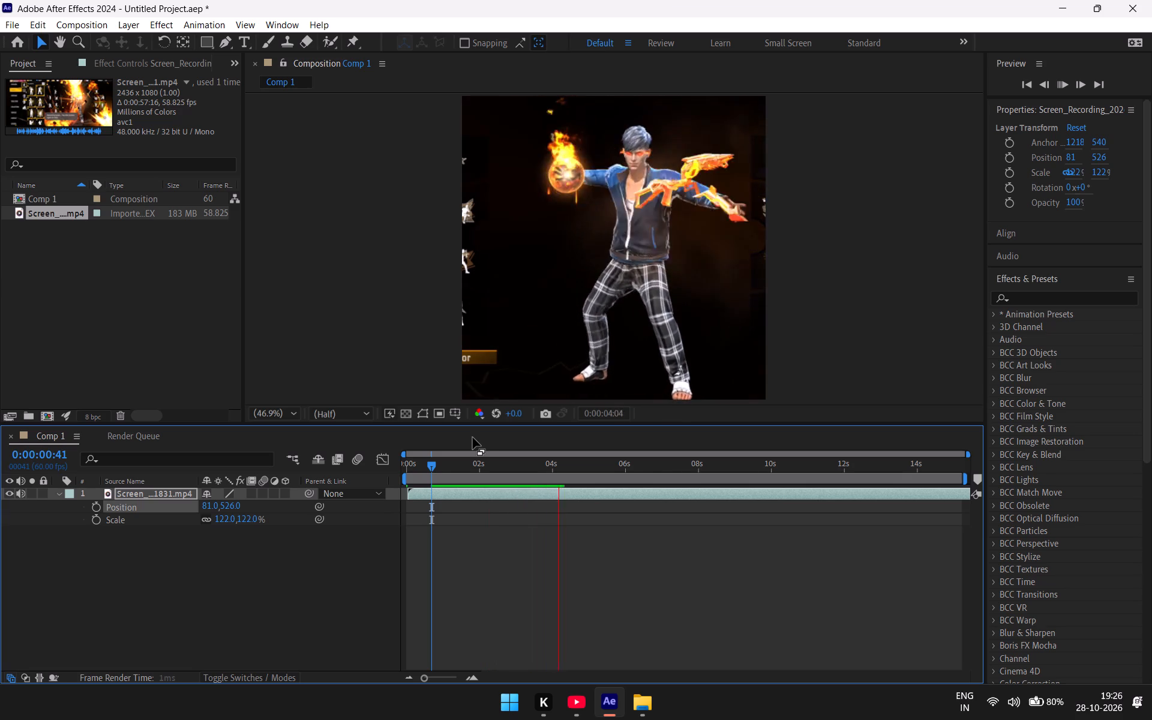
key("space")
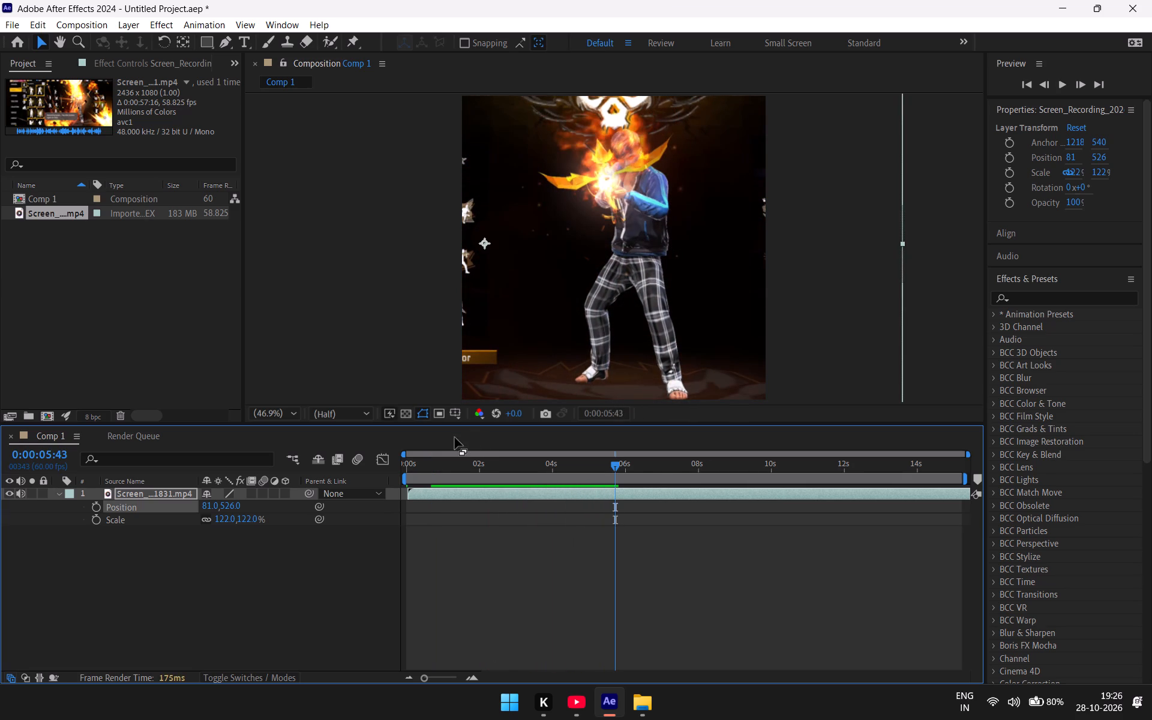
left_click_drag(614, 460, 200, 508)
key("space")
key("space")
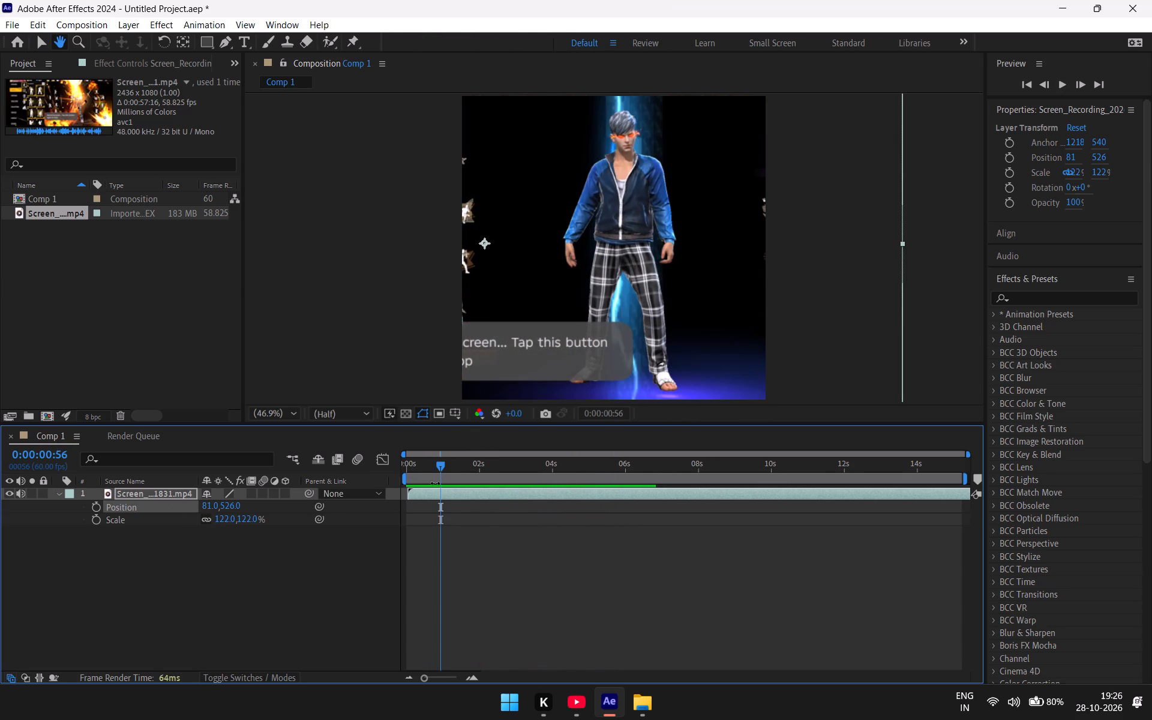
left_click_drag(440, 463, 1067, 467)
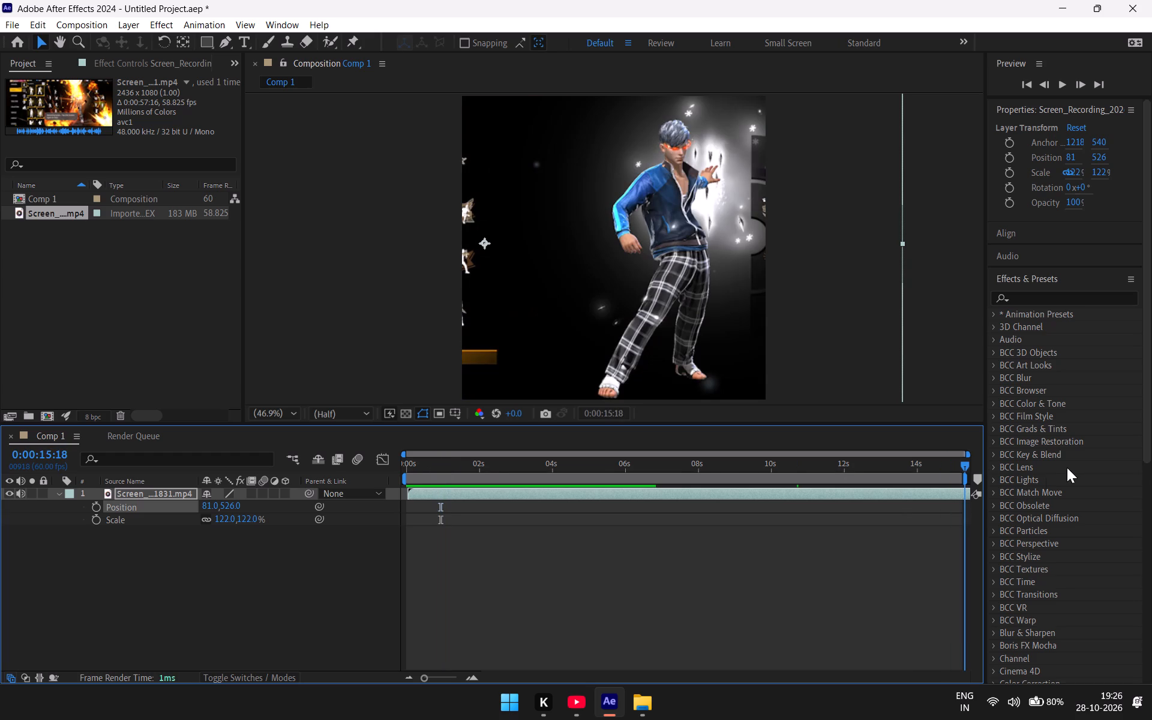
left_click_drag(1067, 467, 1012, 494)
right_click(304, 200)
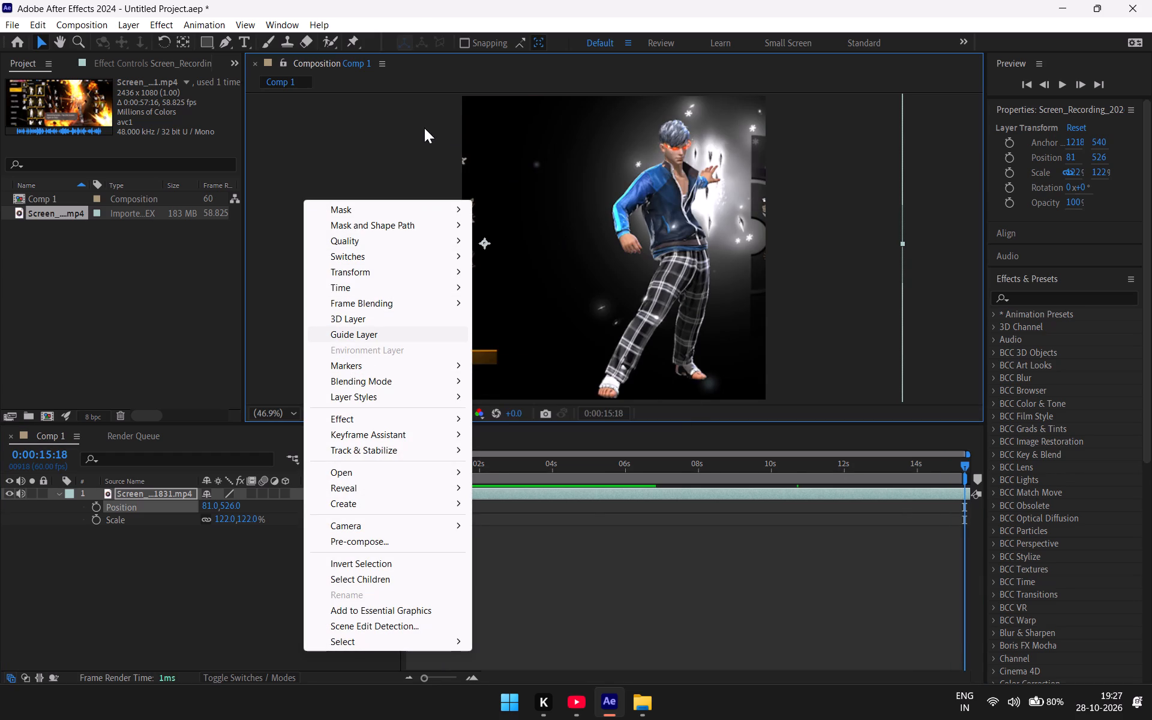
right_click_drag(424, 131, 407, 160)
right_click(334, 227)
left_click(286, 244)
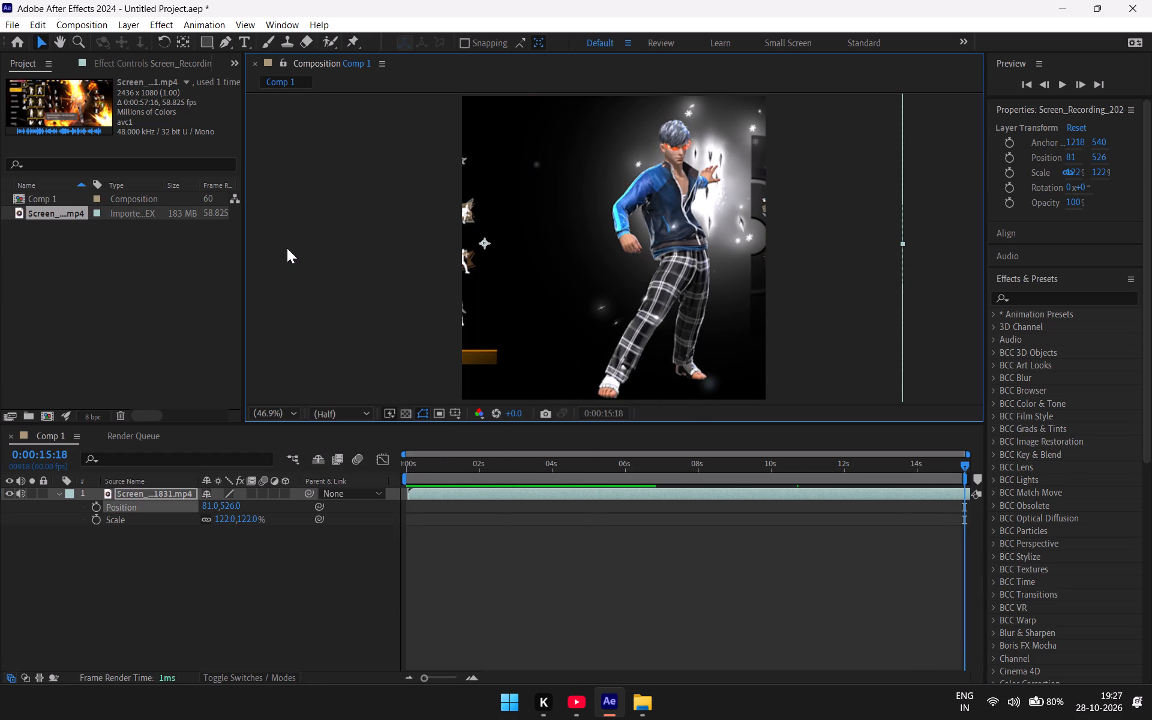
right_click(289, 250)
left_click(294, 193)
Extend Comp 1's duration to 0:04:00:00 in the composition settings.
left_click(64, 20)
left_click(86, 65)
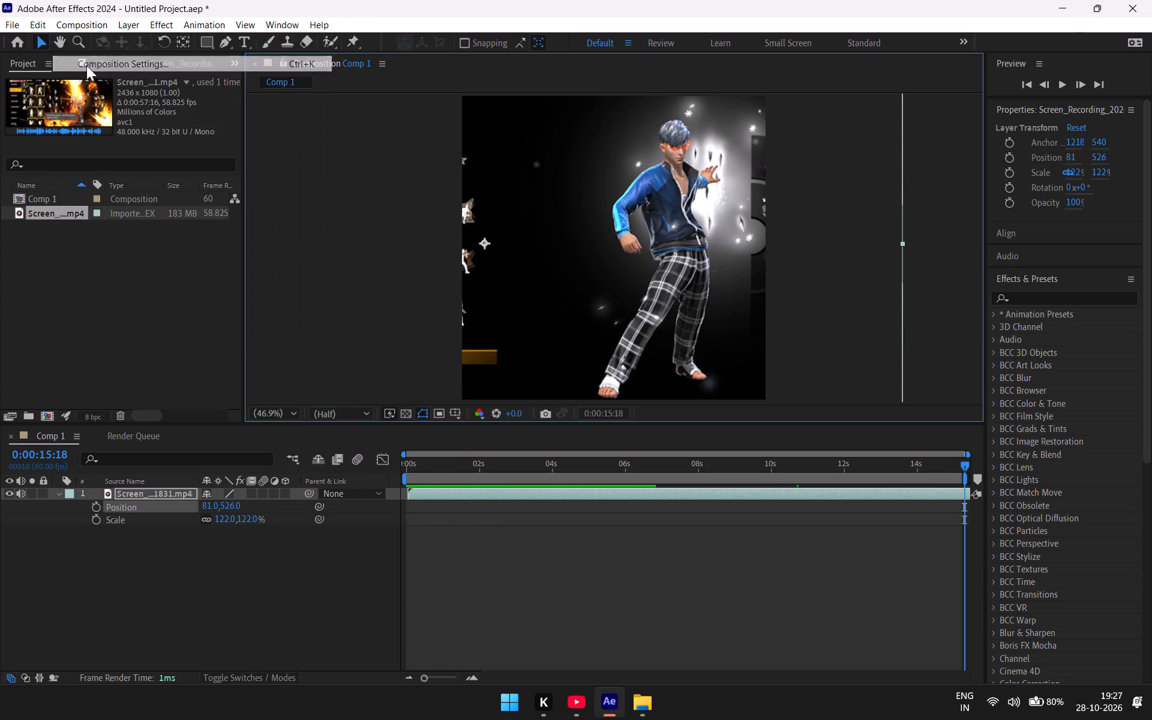
left_click(498, 408)
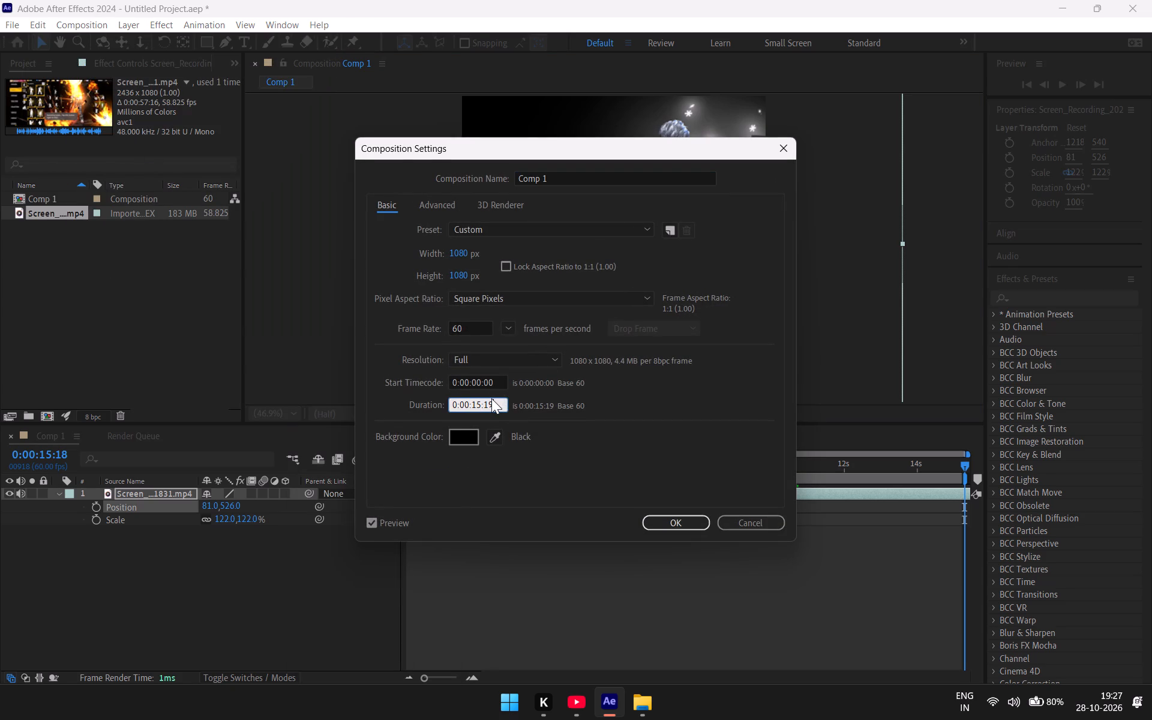
key("BackSpace")
key("BackSpace")
key("BackSpace")
key("BackSpace")
key("BackSpace")
key("BackSpace")
key("BackSpace")
key("2")
type(";00;")
key("0")
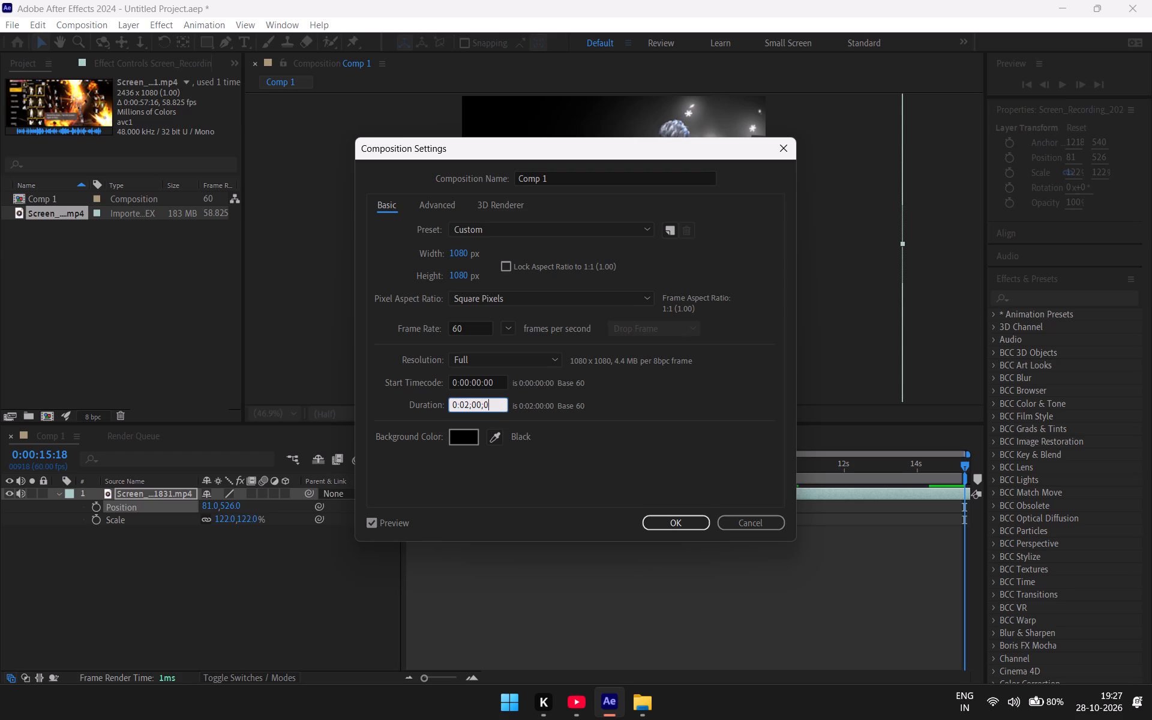
key("BackSpace")
key("BackSpace")
key("BackSpace")
key("BackSpace")
key("BackSpace")
key("BackSpace")
key("4")
type(":00:00")
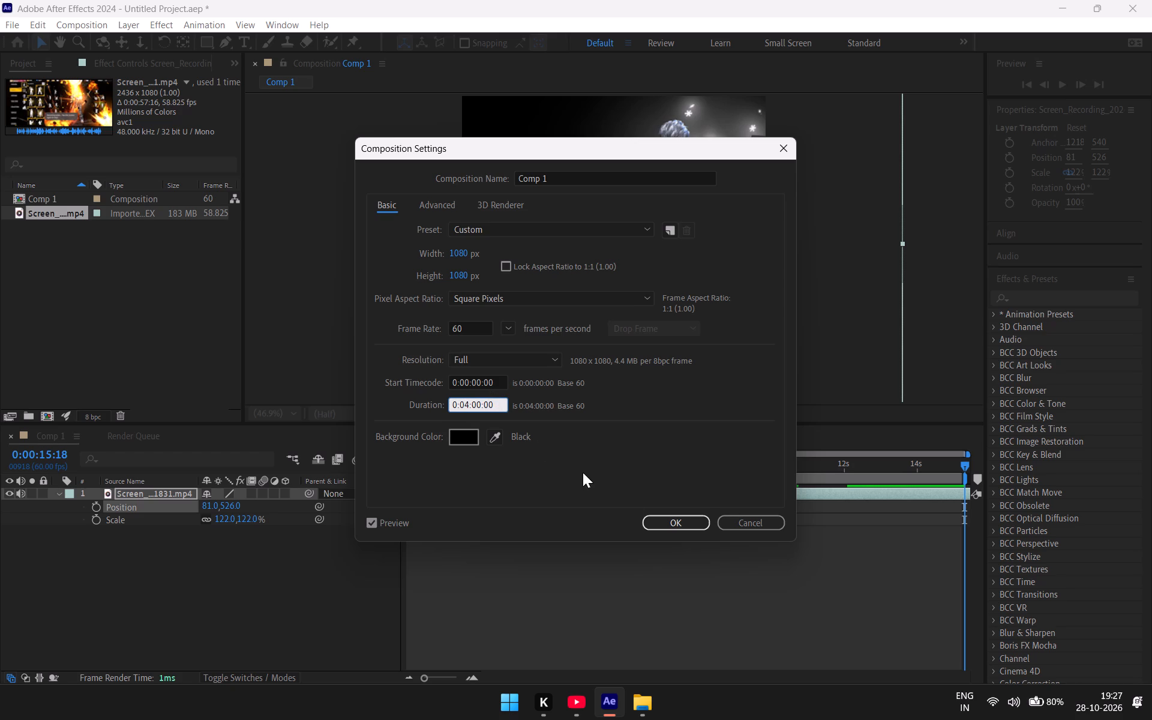
left_click(688, 525)
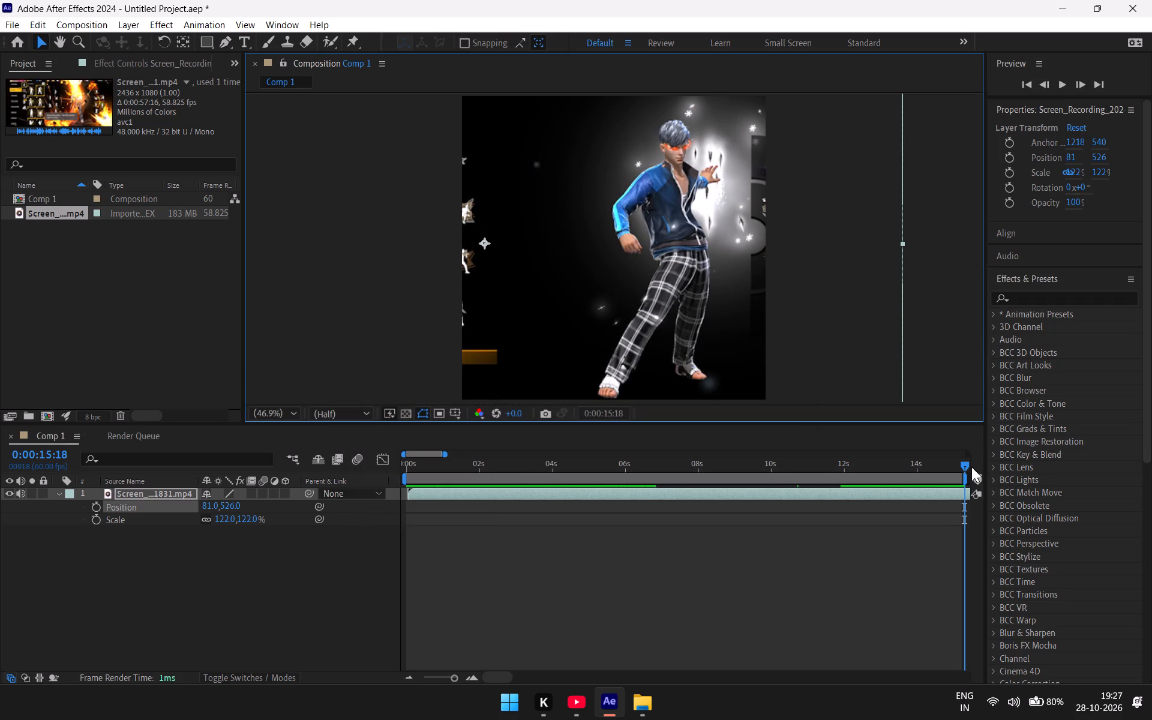
Split the screen recording layer at 0:00:05:48, as the character holds the flaming gun, and delete the part before the cut.
left_click_drag(966, 463, 1020, 451)
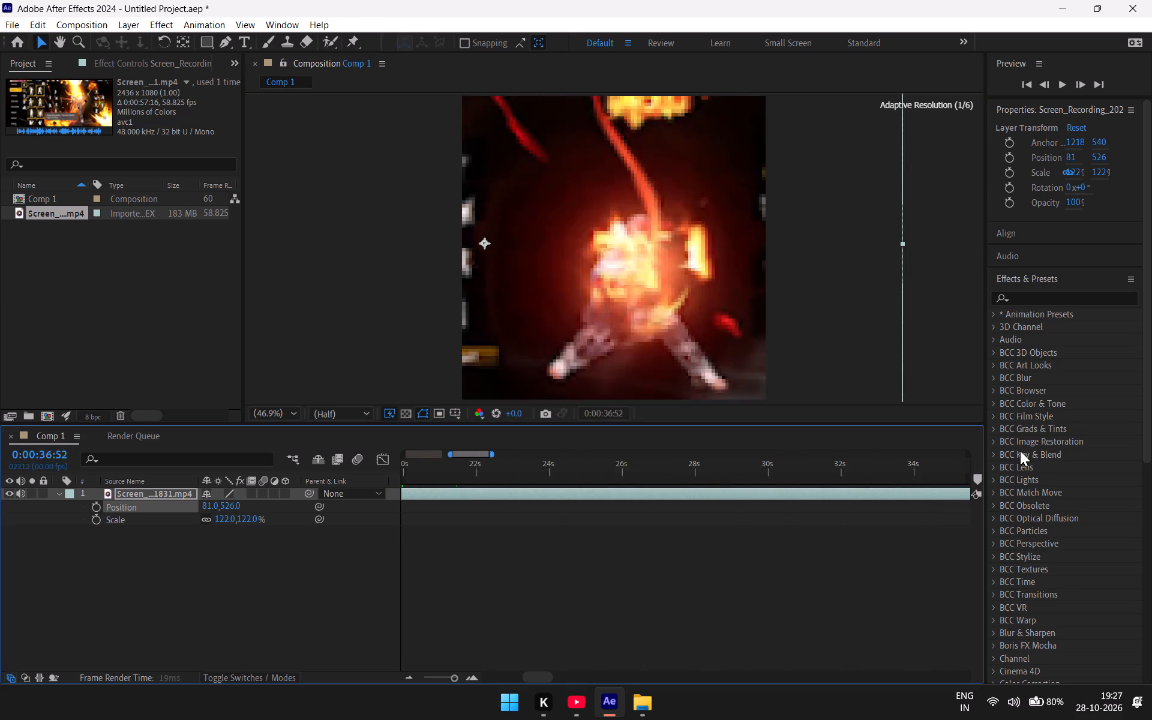
left_click_drag(1020, 451, 287, 505)
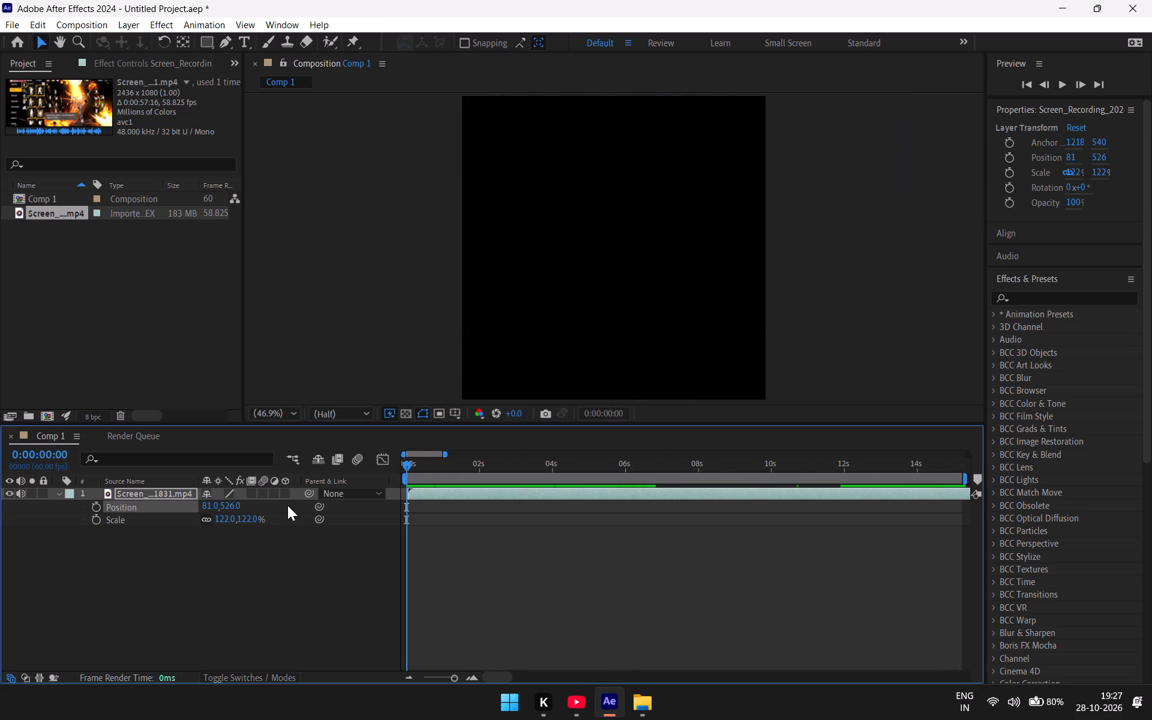
left_click_drag(287, 505, 286, 505)
key("space")
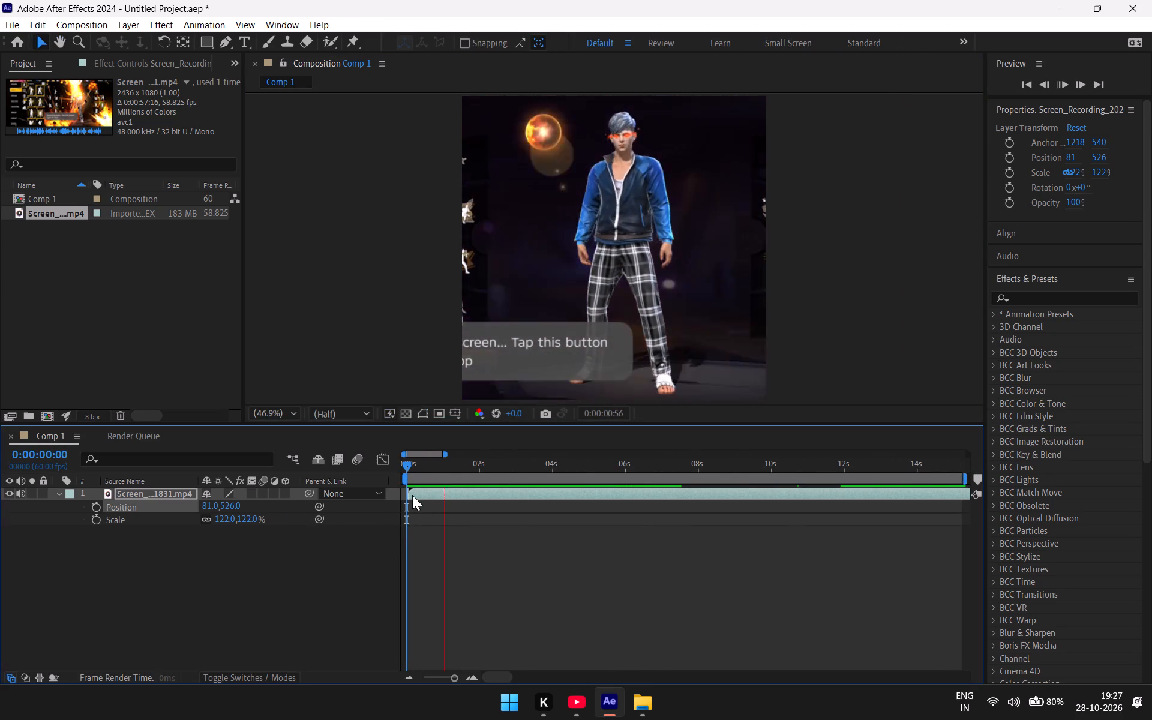
key("space")
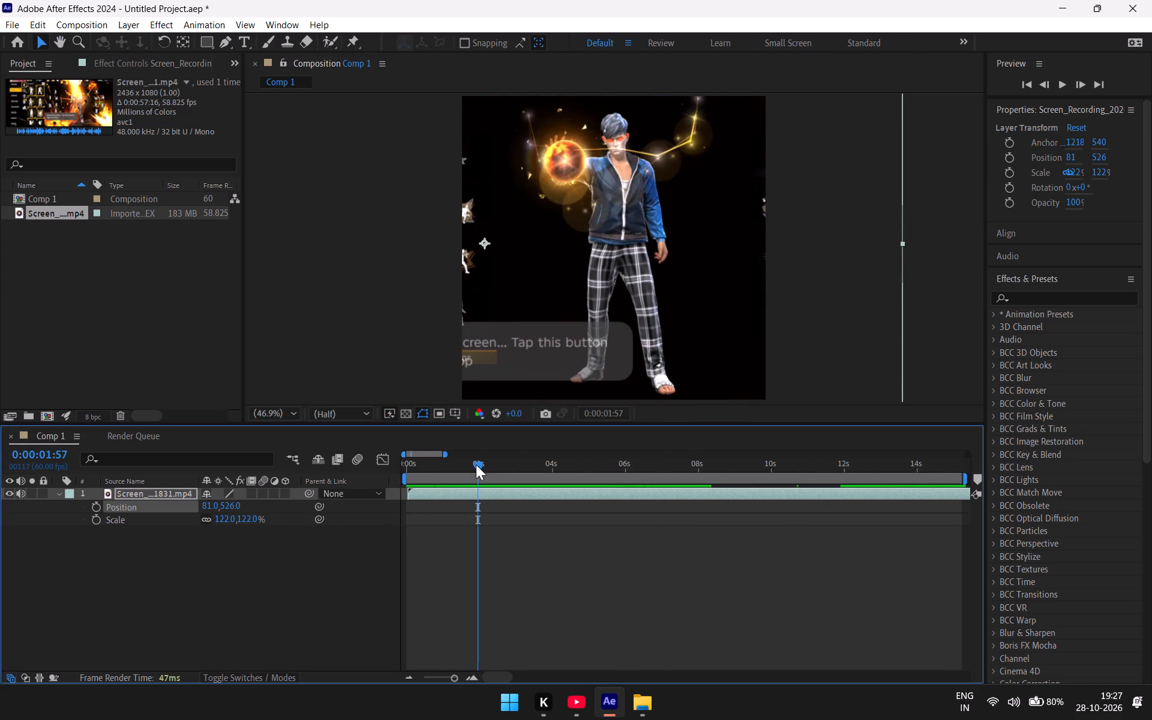
left_click_drag(481, 463, 598, 486)
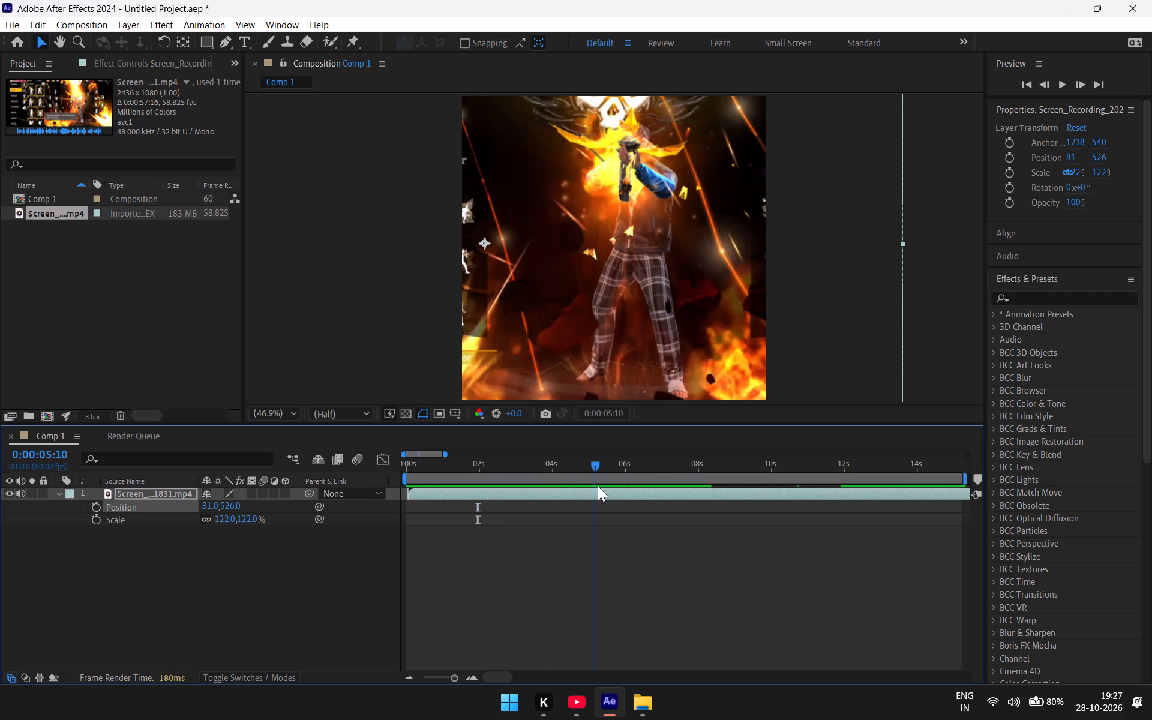
left_click_drag(598, 486, 613, 507)
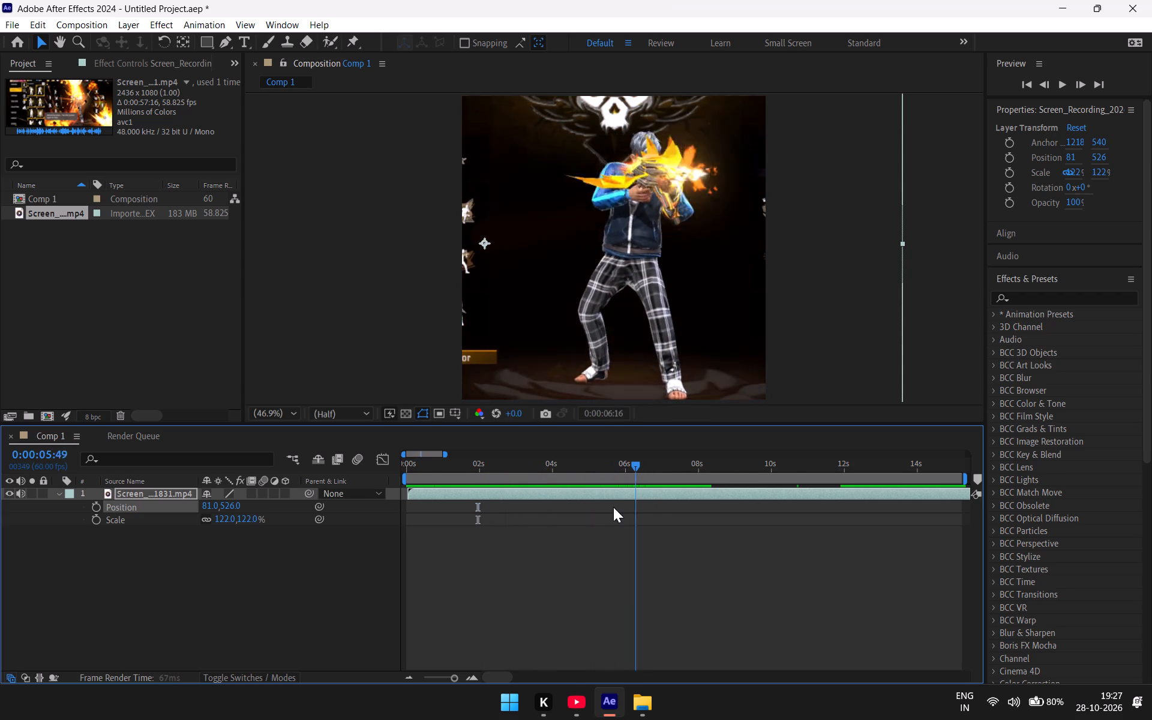
left_click_drag(613, 507, 590, 526)
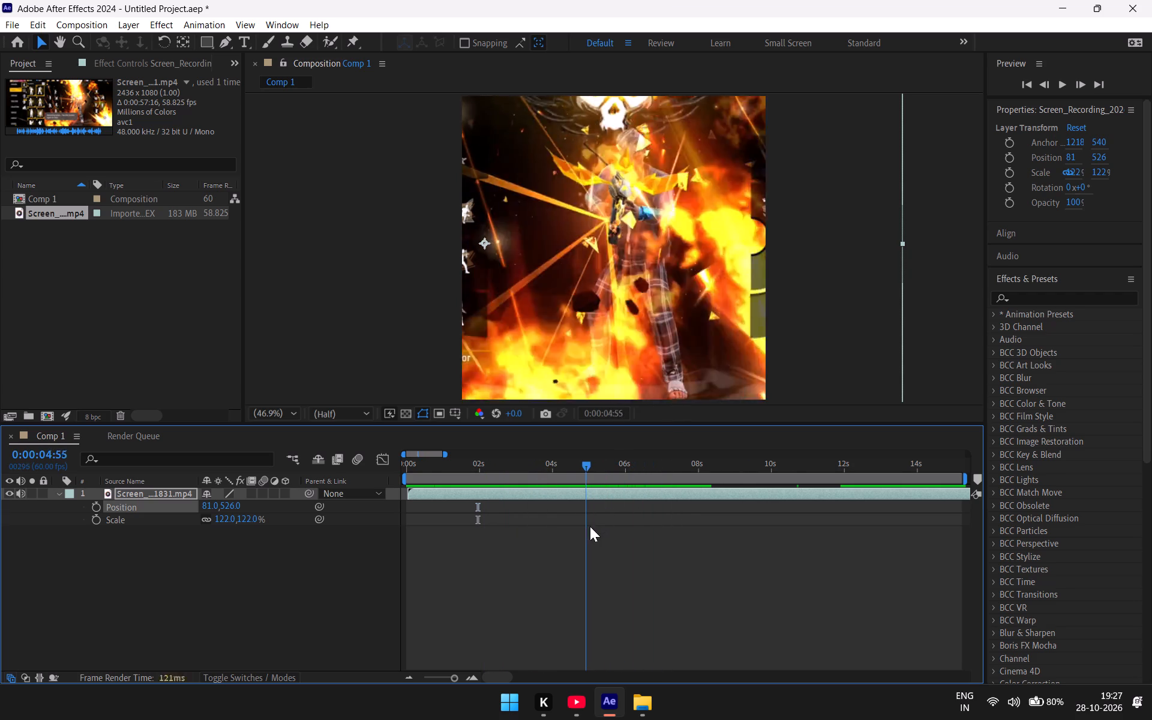
left_click_drag(590, 526, 616, 531)
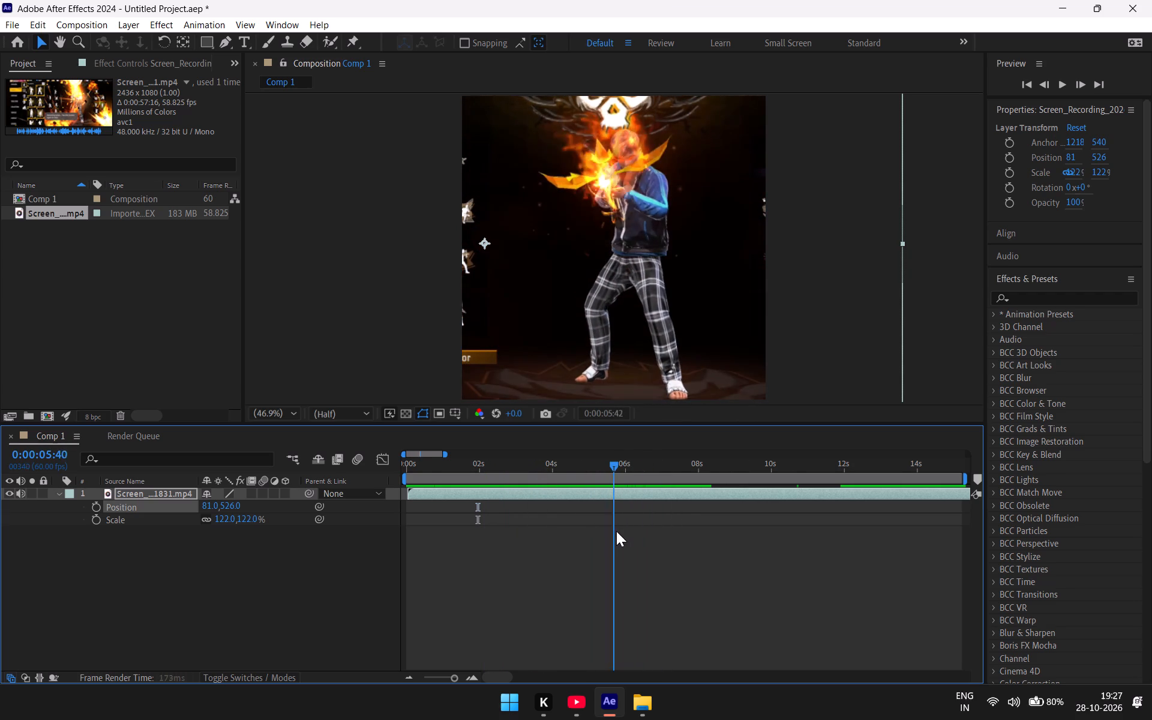
left_click_drag(616, 531, 639, 532)
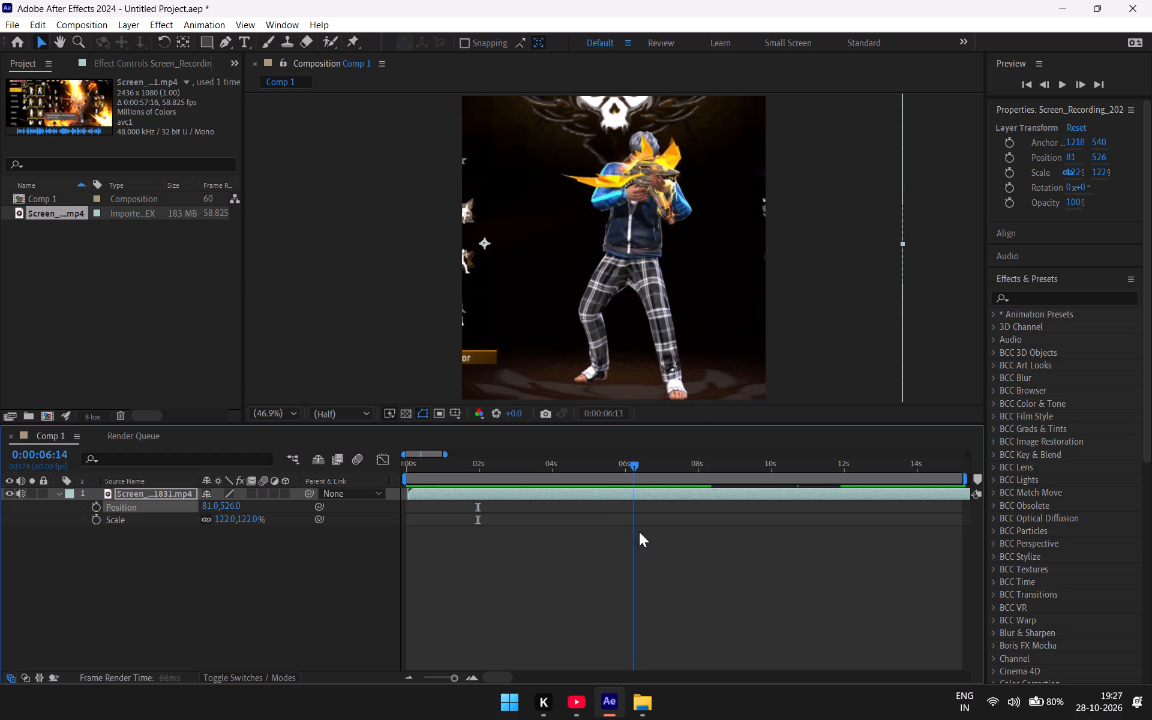
left_click_drag(639, 532, 621, 539)
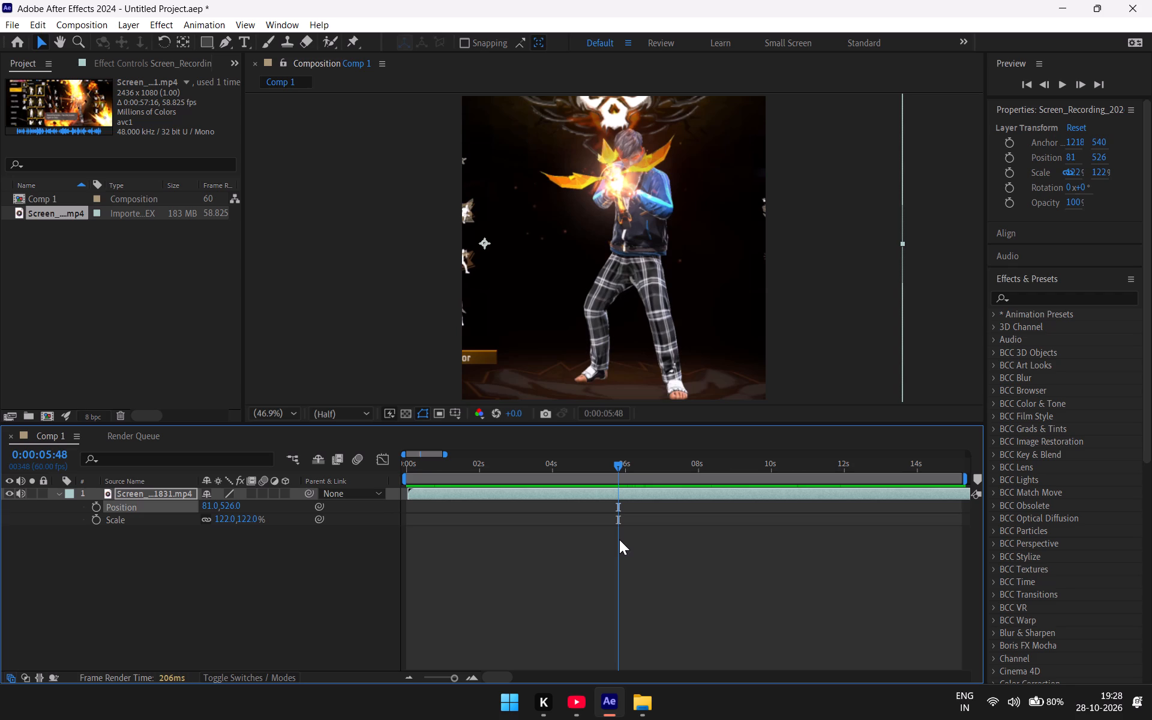
key("ctrl+shift+d")
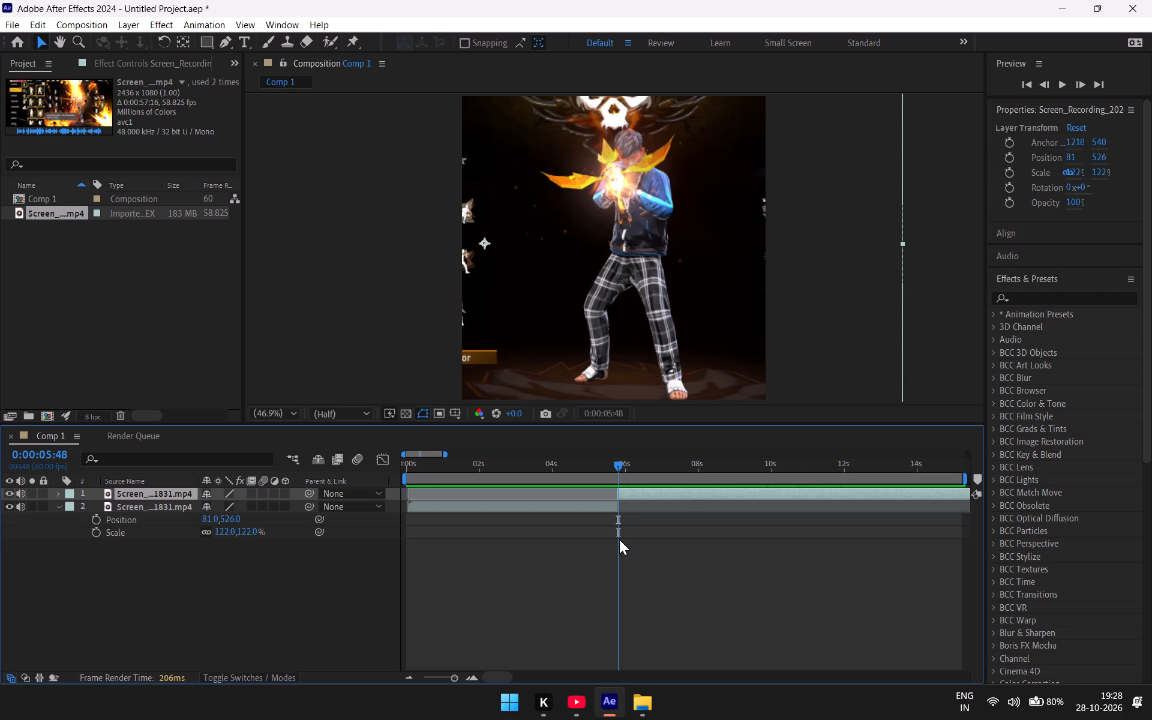
left_click(599, 509)
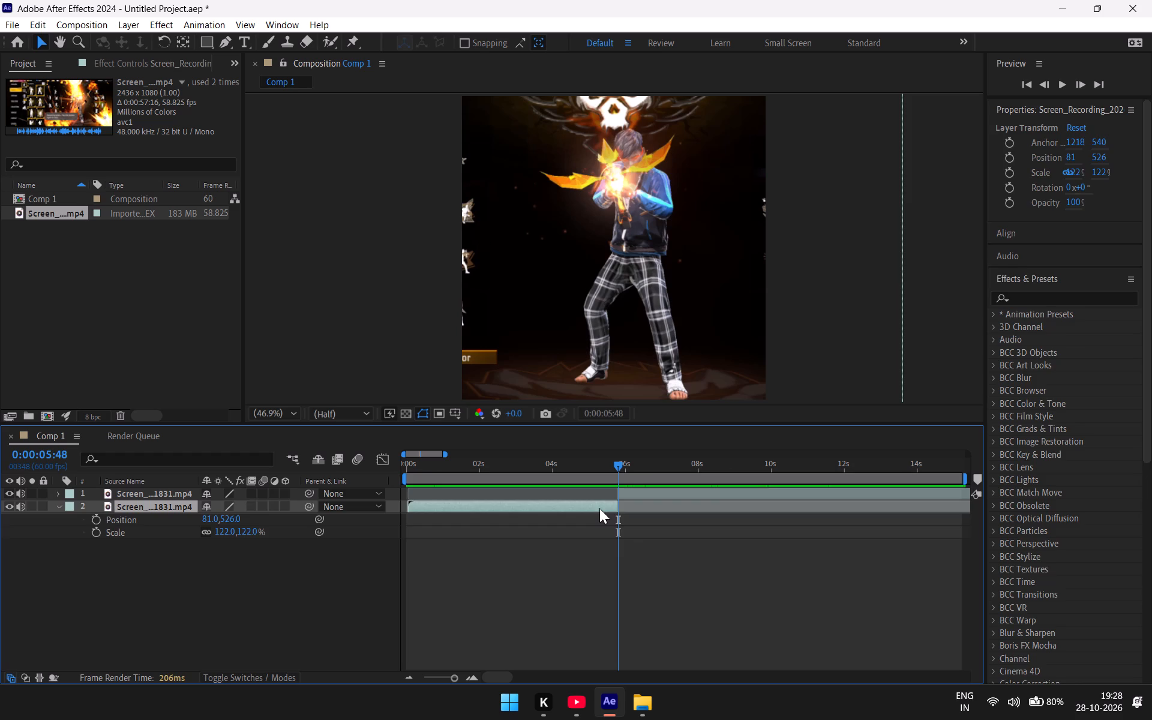
key("BackSpace")
Move the remaining screen recording clip back to begin at the start of Comp 1.
left_click(530, 493)
right_click(530, 493)
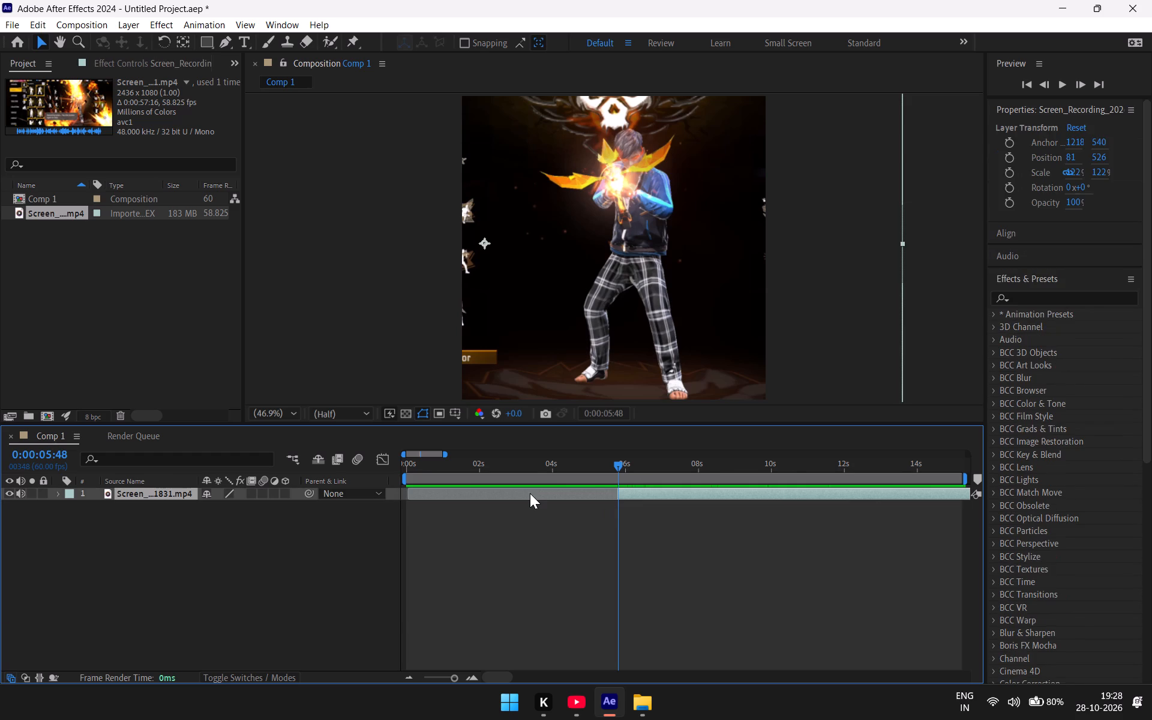
left_click_drag(479, 593, 496, 564)
left_click_drag(689, 492, 475, 517)
Scrub back and forth over the opening seconds of the trimmed clip to examine where the gun animation should be cut.
left_click_drag(616, 463, 396, 530)
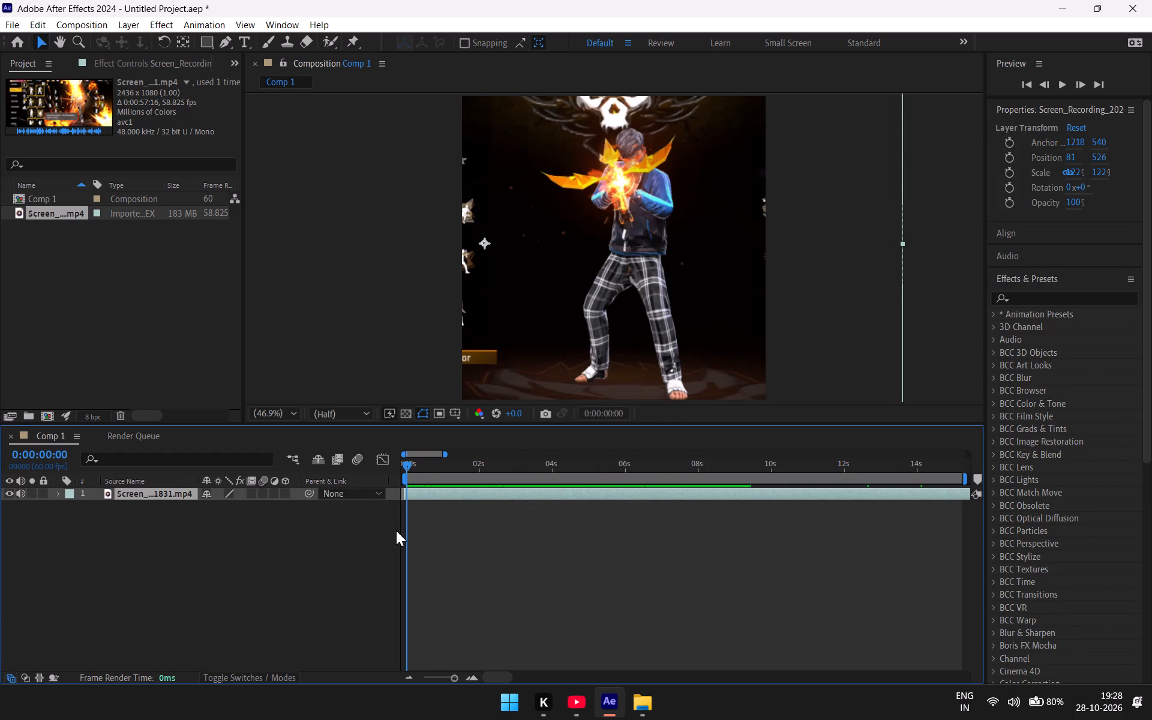
left_click_drag(396, 530, 416, 532)
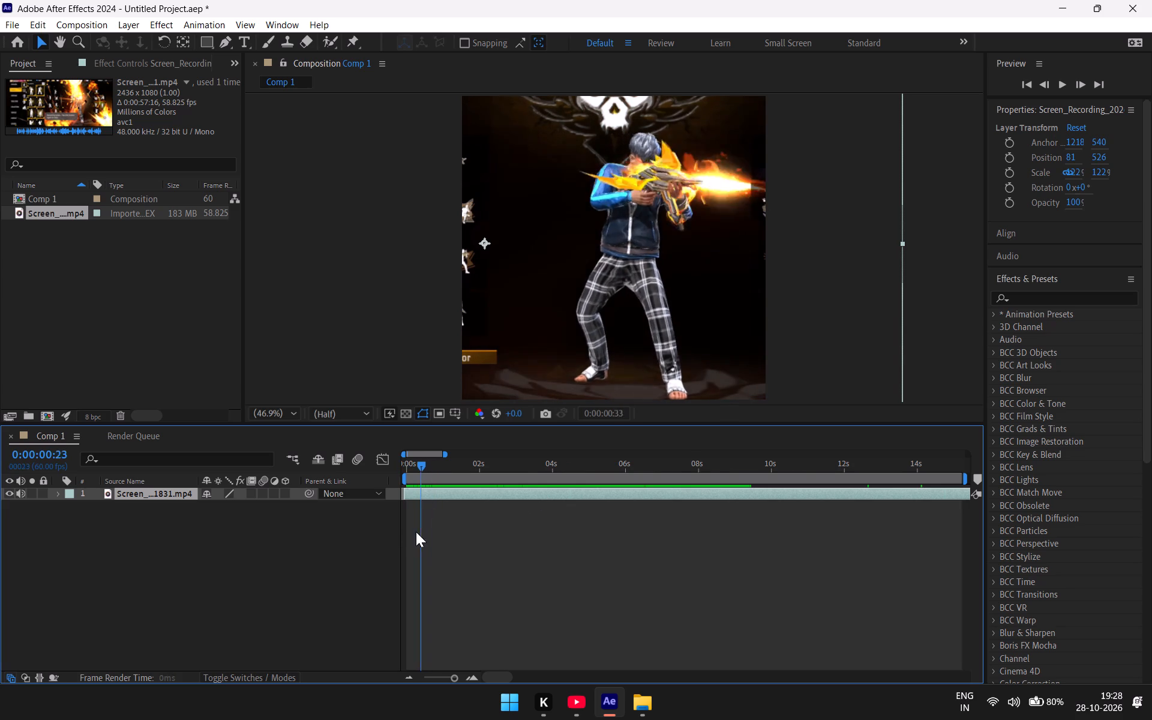
left_click_drag(416, 532, 401, 538)
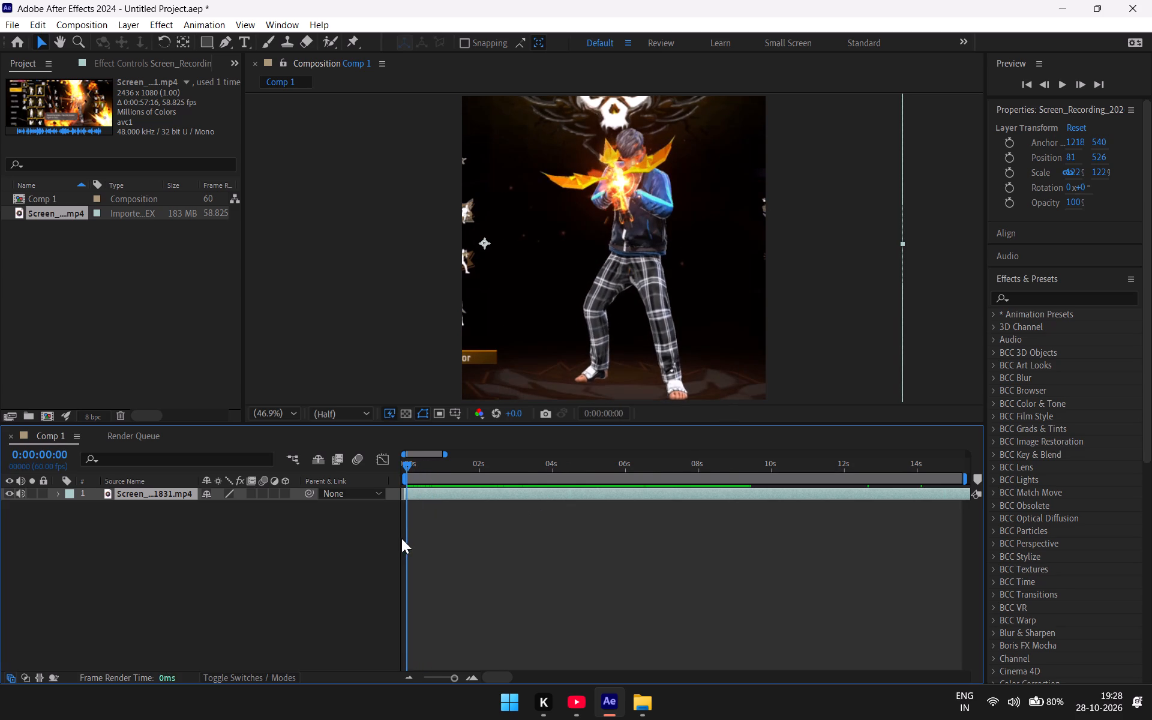
left_click_drag(401, 538, 421, 534)
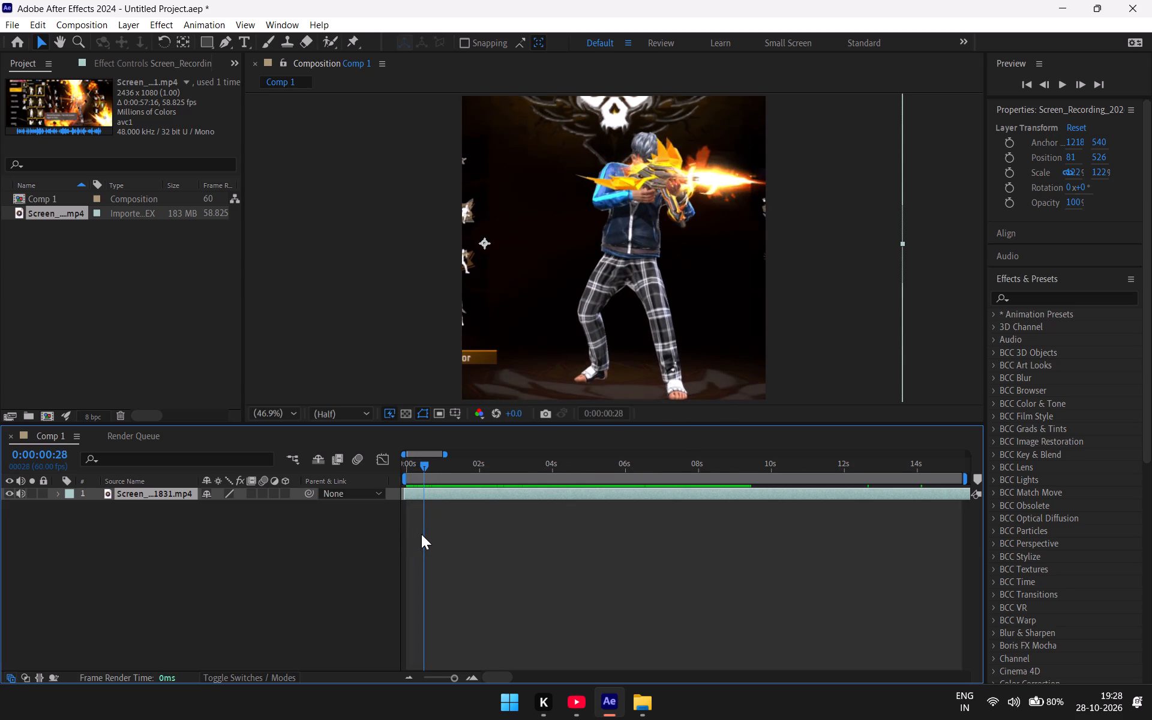
left_click_drag(421, 534, 452, 536)
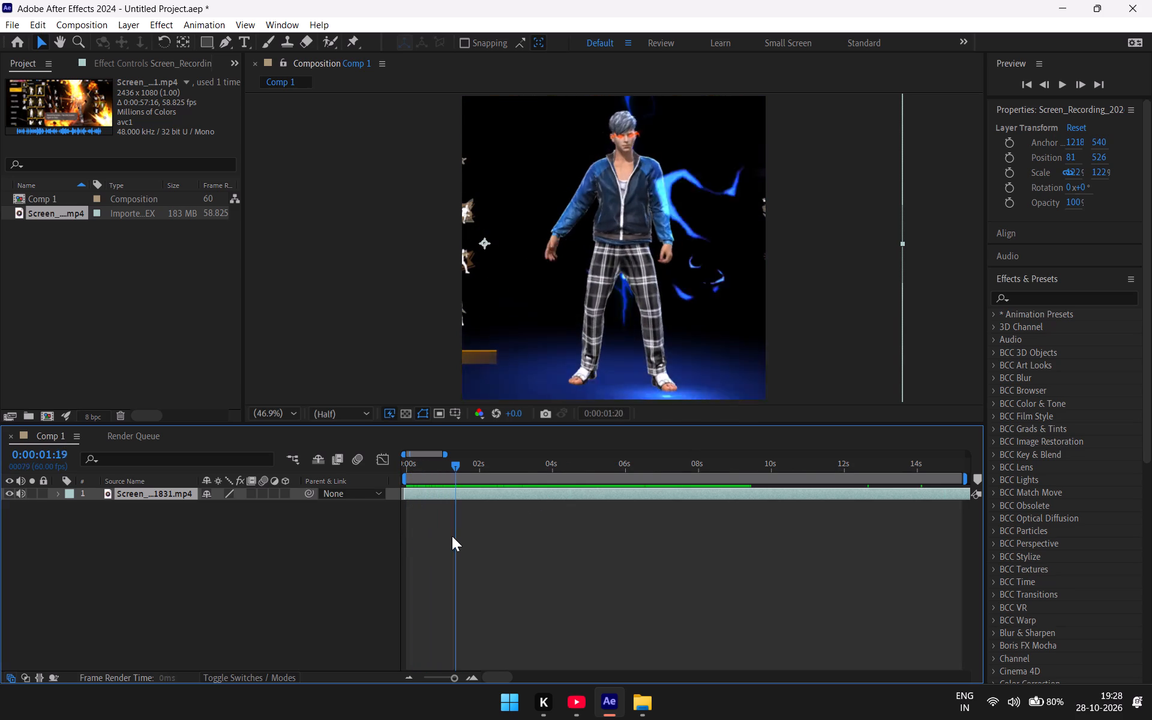
left_click_drag(452, 536, 413, 550)
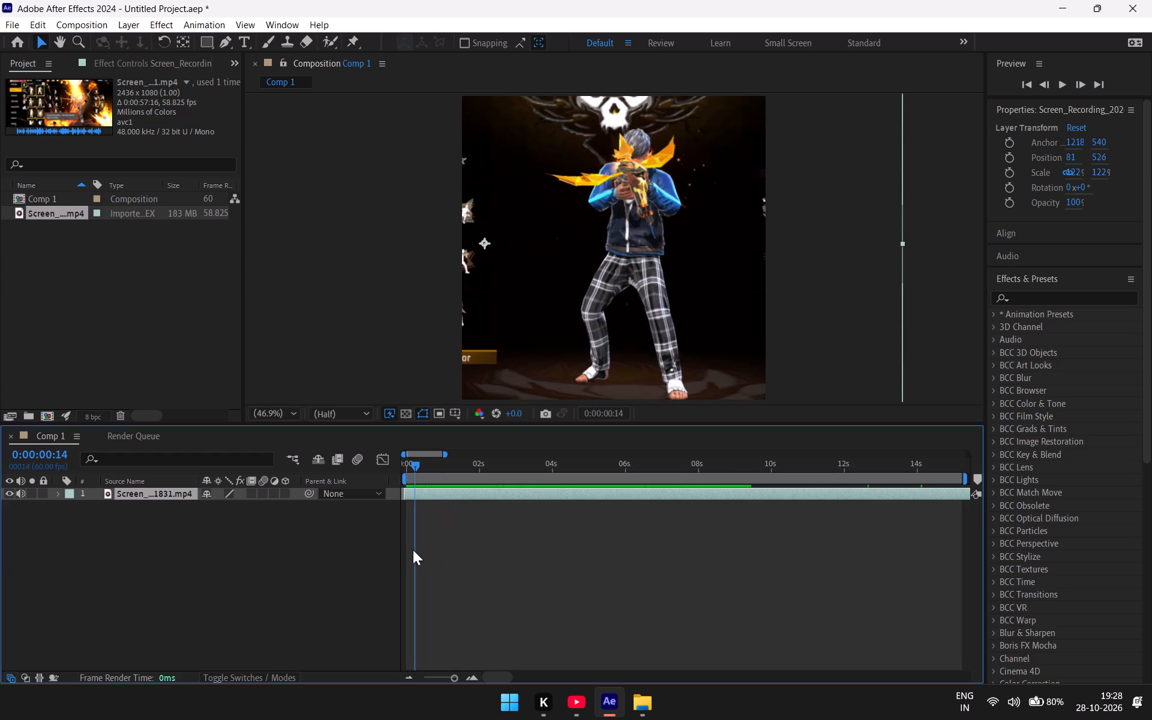
left_click_drag(413, 550, 404, 554)
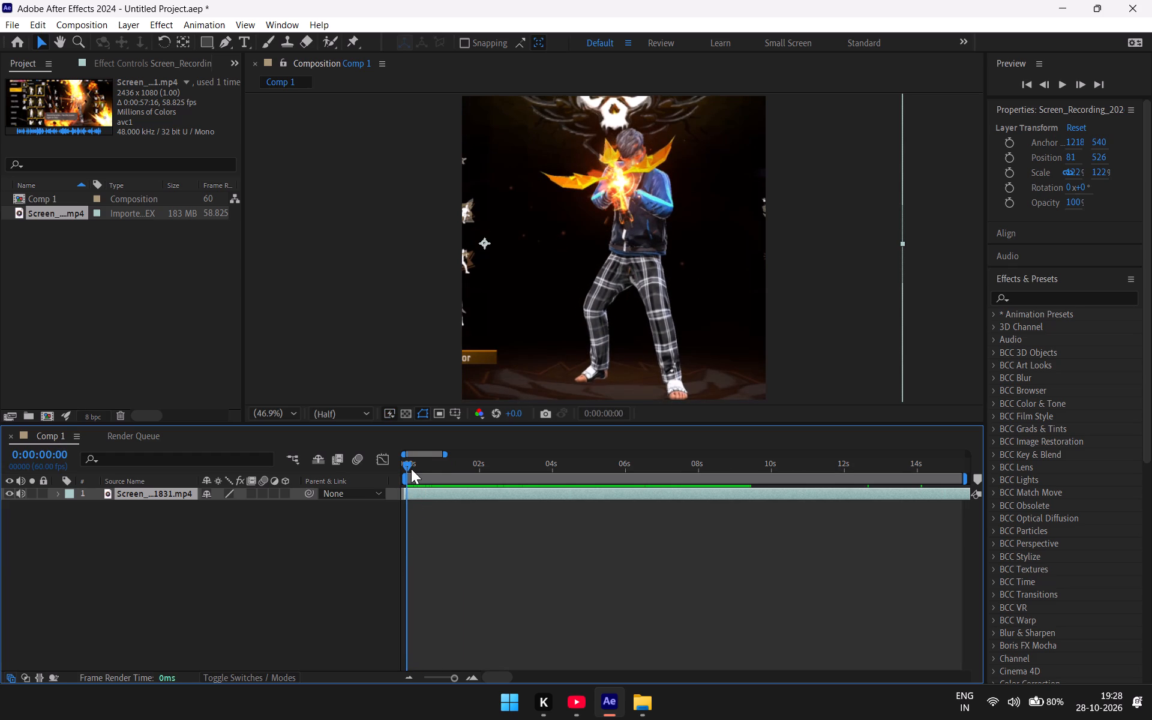
left_click_drag(409, 464, 456, 476)
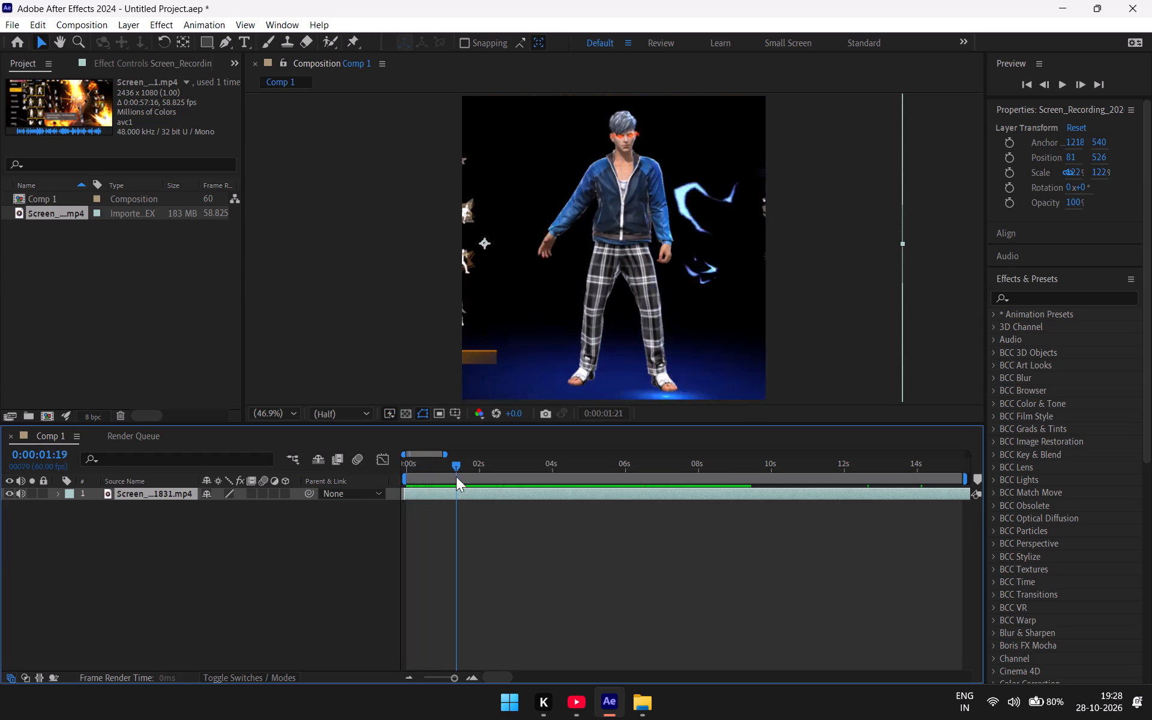
left_click_drag(456, 476, 405, 502)
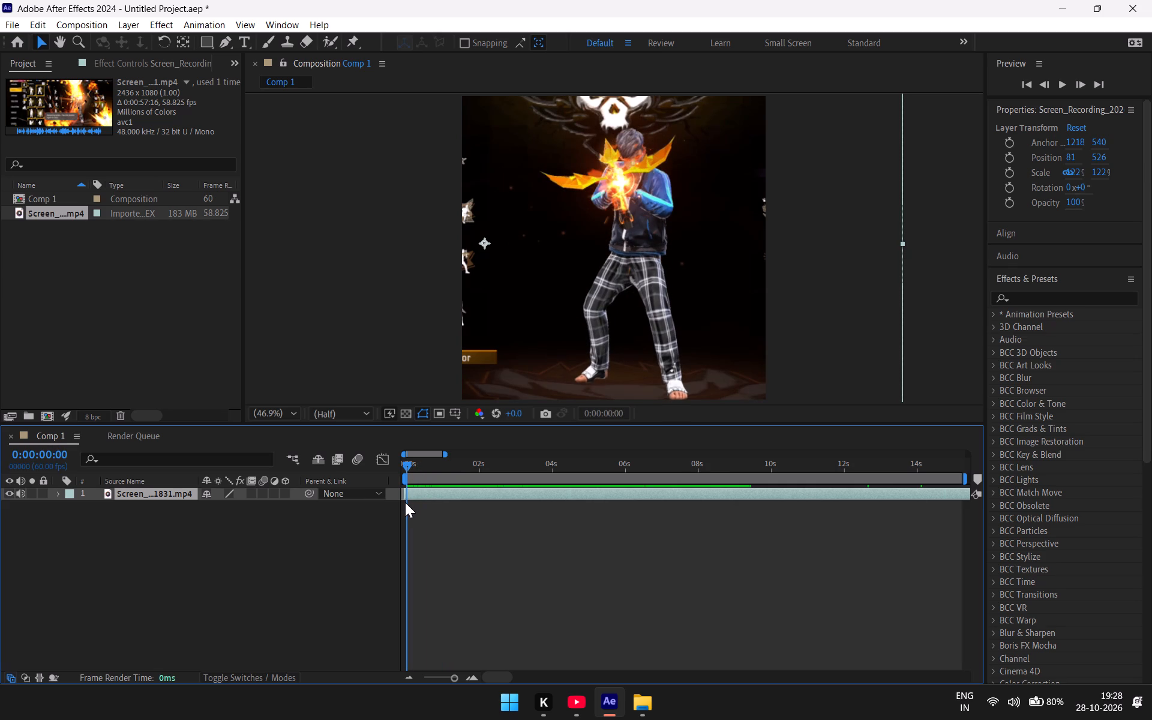
left_click_drag(405, 502, 419, 506)
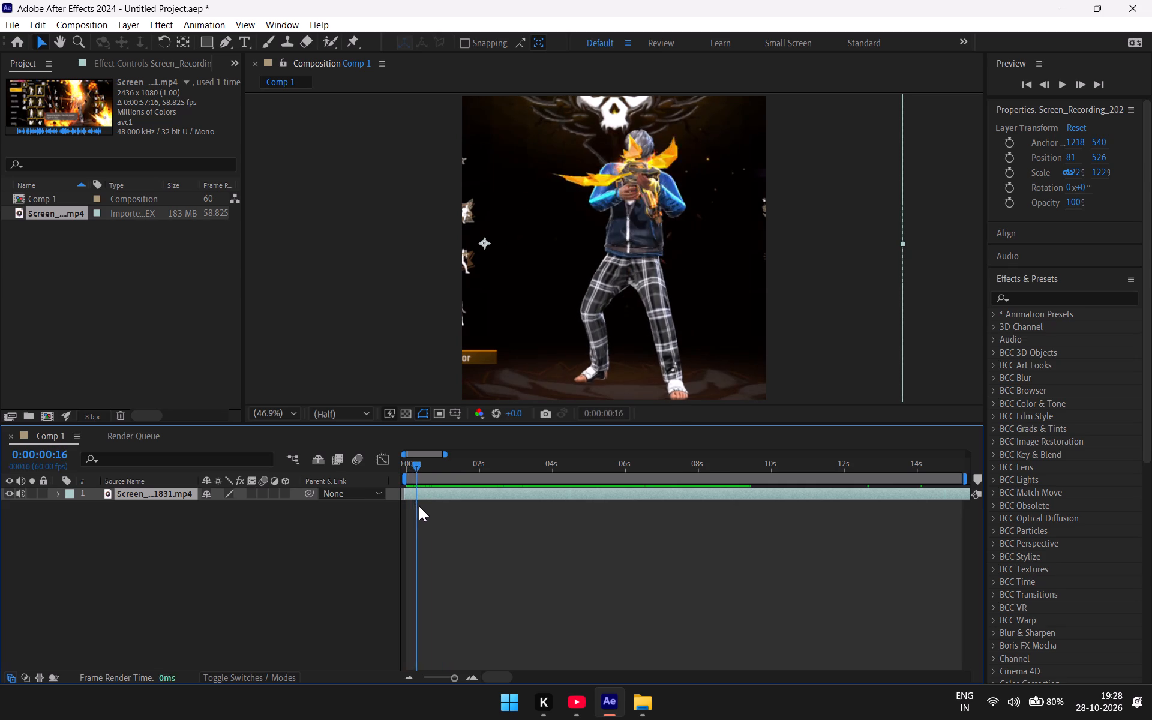
left_click_drag(419, 506, 411, 521)
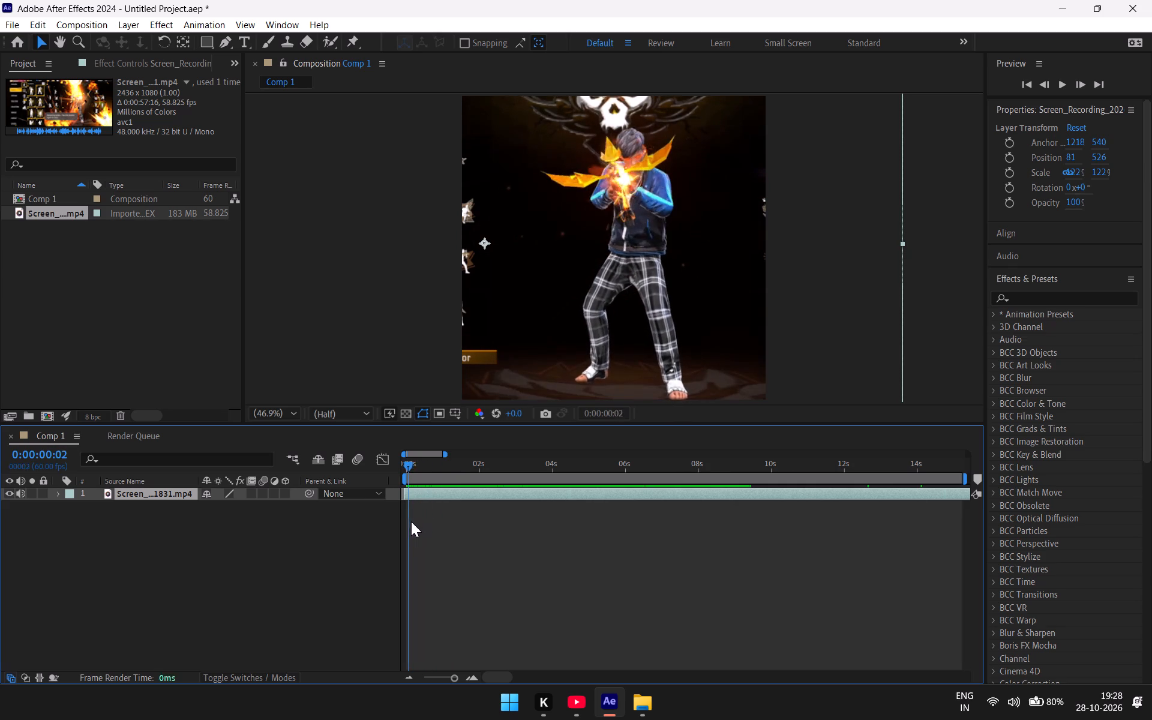
left_click_drag(411, 521, 414, 528)
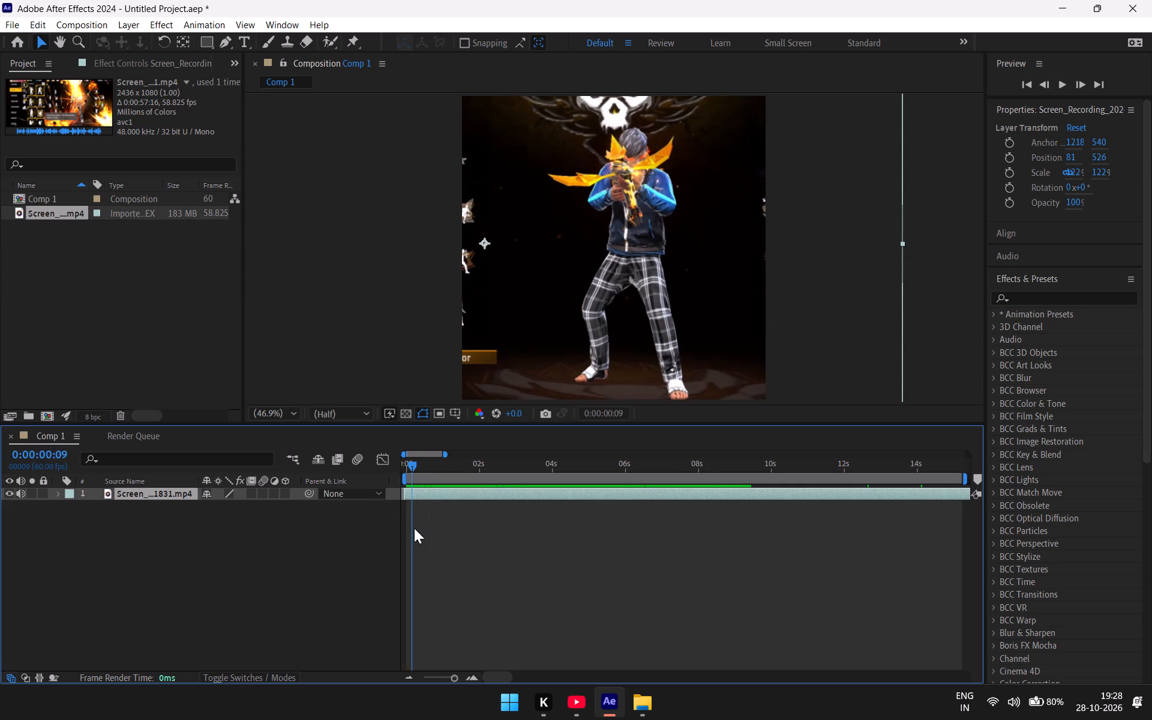
left_click_drag(414, 528, 409, 534)
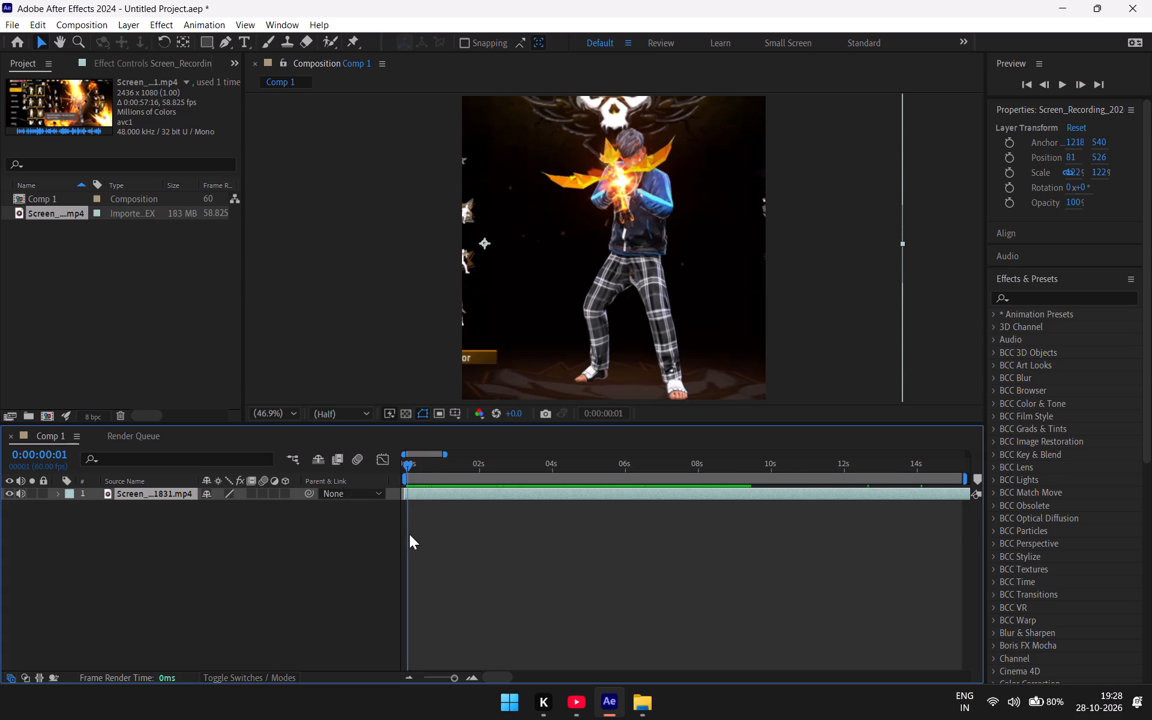
left_click_drag(409, 534, 407, 536)
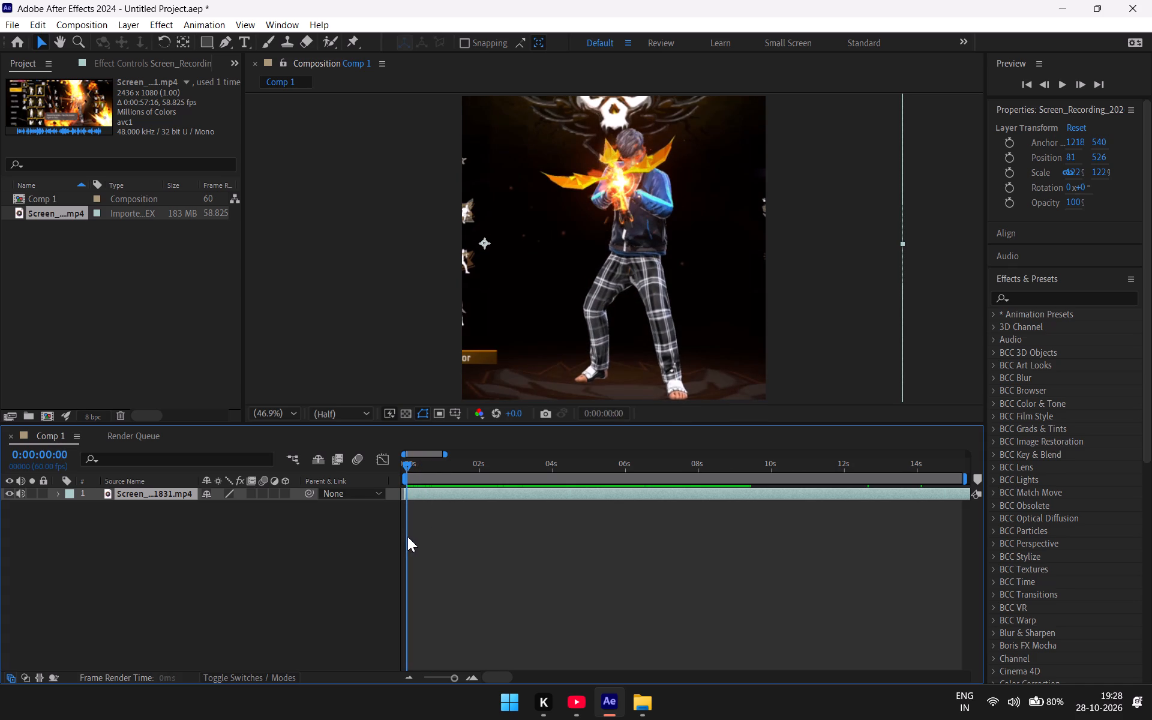
left_click_drag(407, 536, 445, 523)
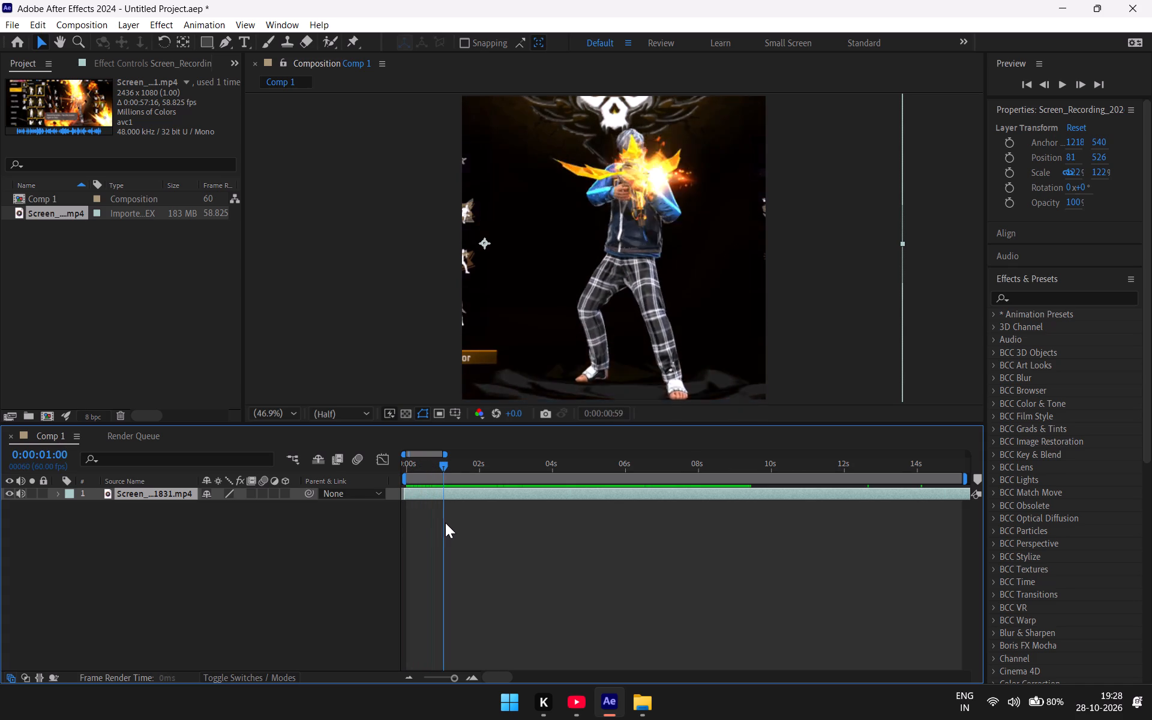
left_click_drag(445, 523, 509, 488)
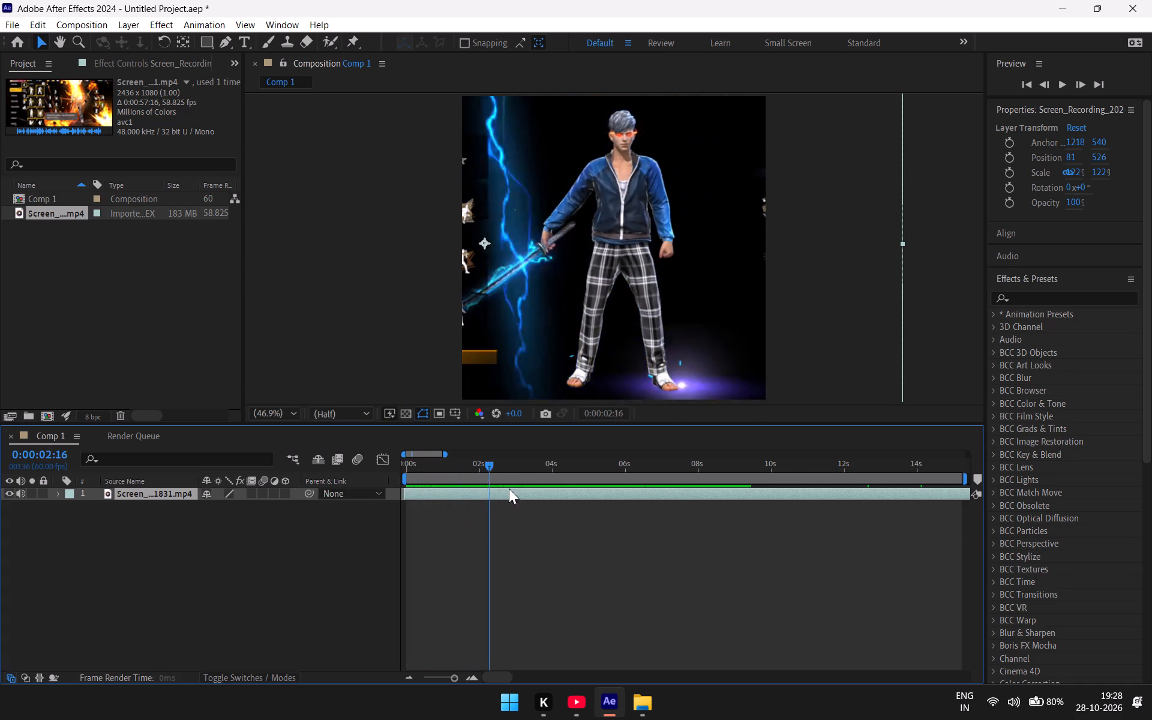
left_click_drag(509, 488, 431, 524)
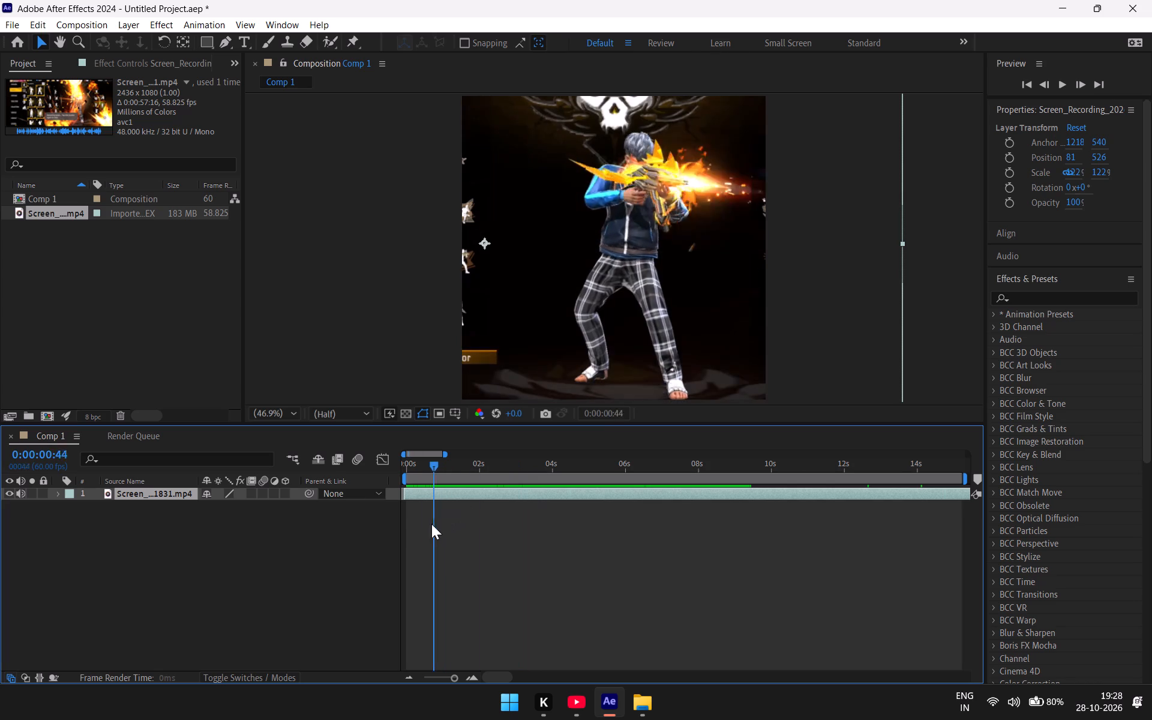
left_click_drag(431, 524, 399, 545)
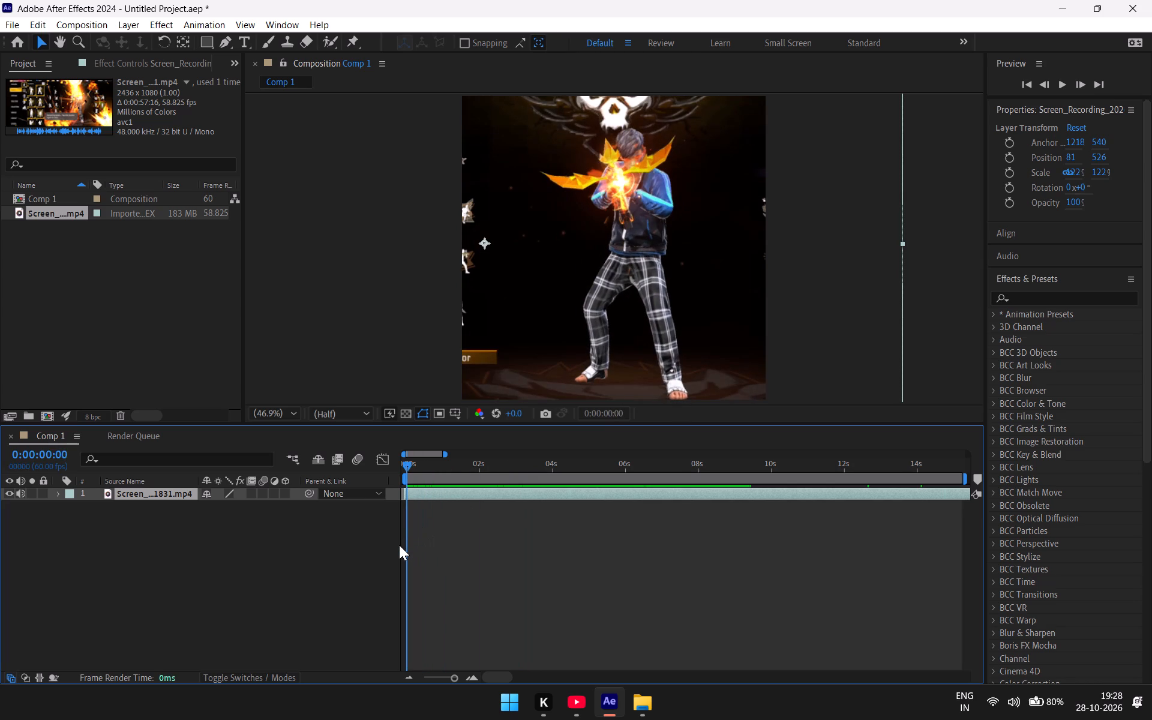
left_click_drag(399, 545, 432, 532)
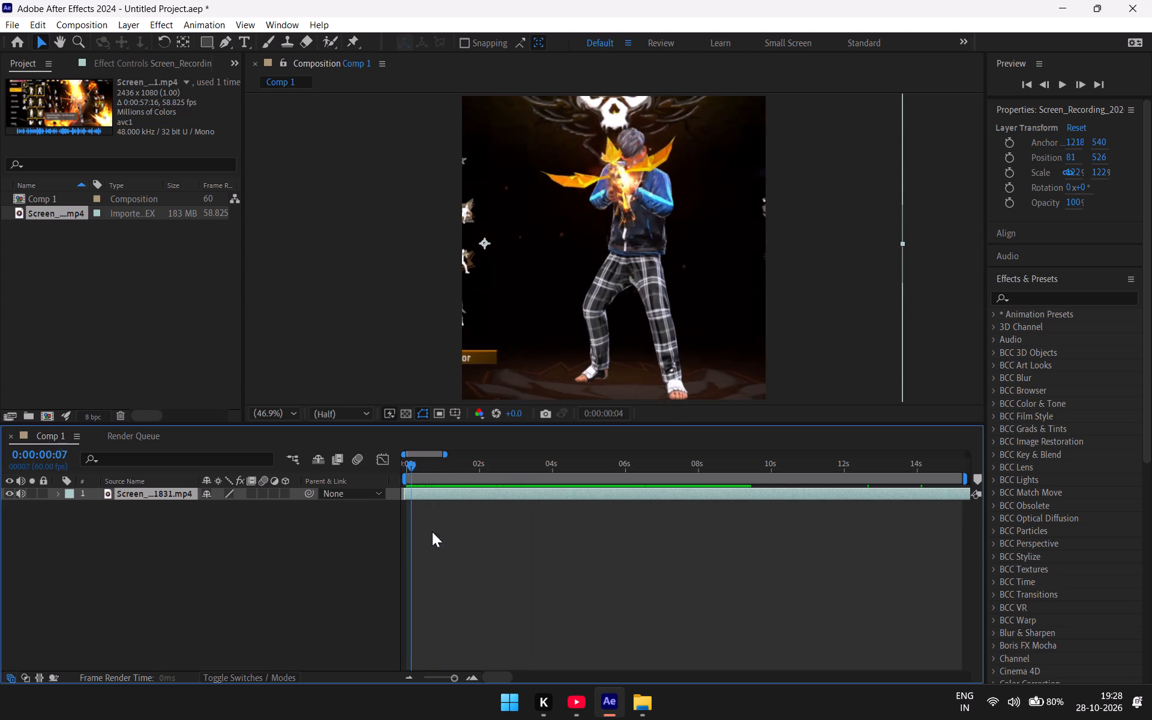
left_click_drag(432, 532, 449, 533)
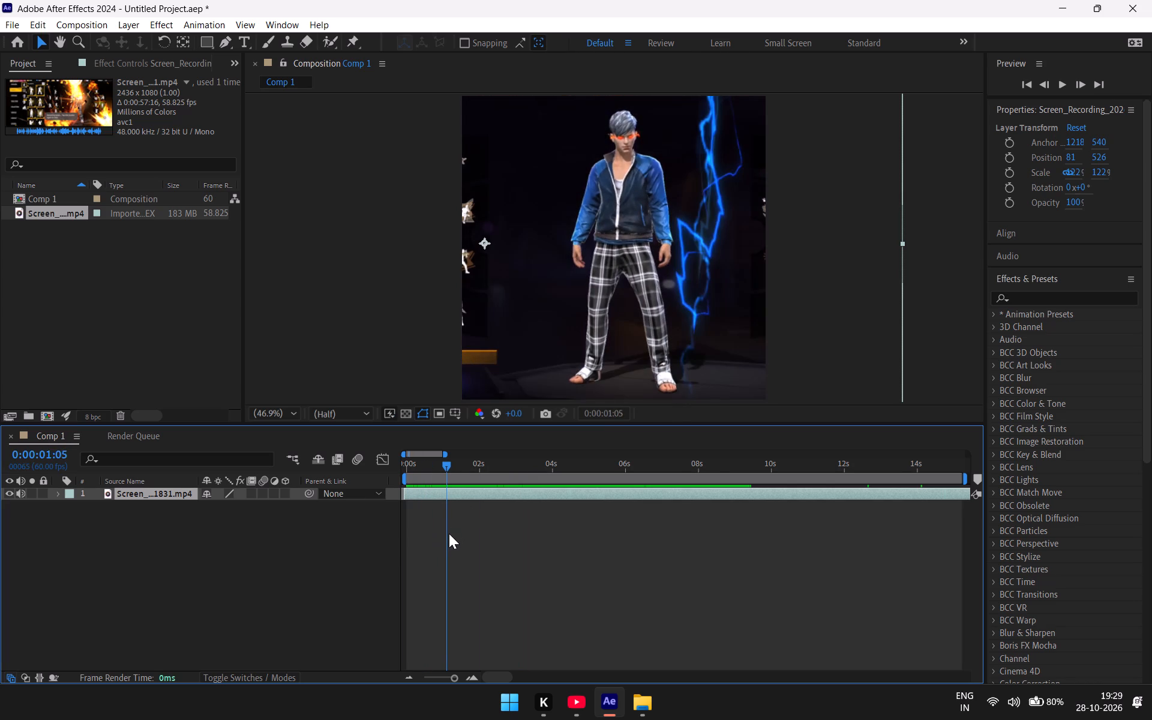
Split the screen recording layer at 0:00:00:56, before the shot changes from the gun pose to the standing character.
left_click_drag(449, 533, 443, 547)
left_click(457, 492)
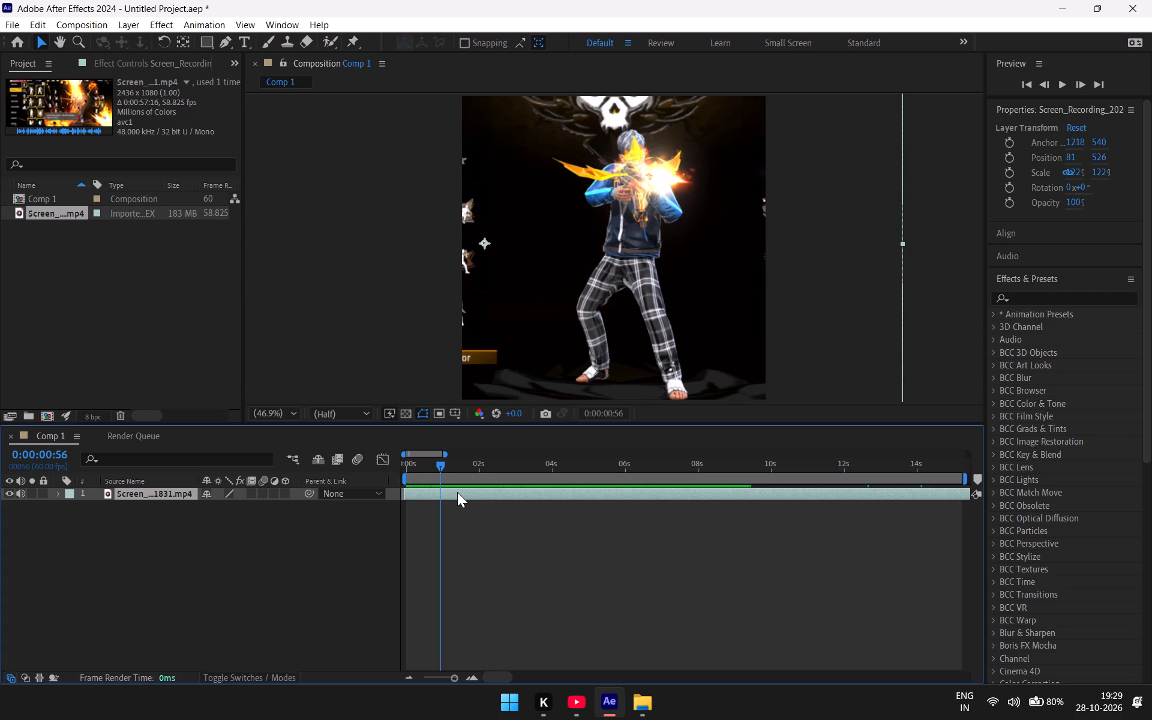
key("ctrl+shift+d")
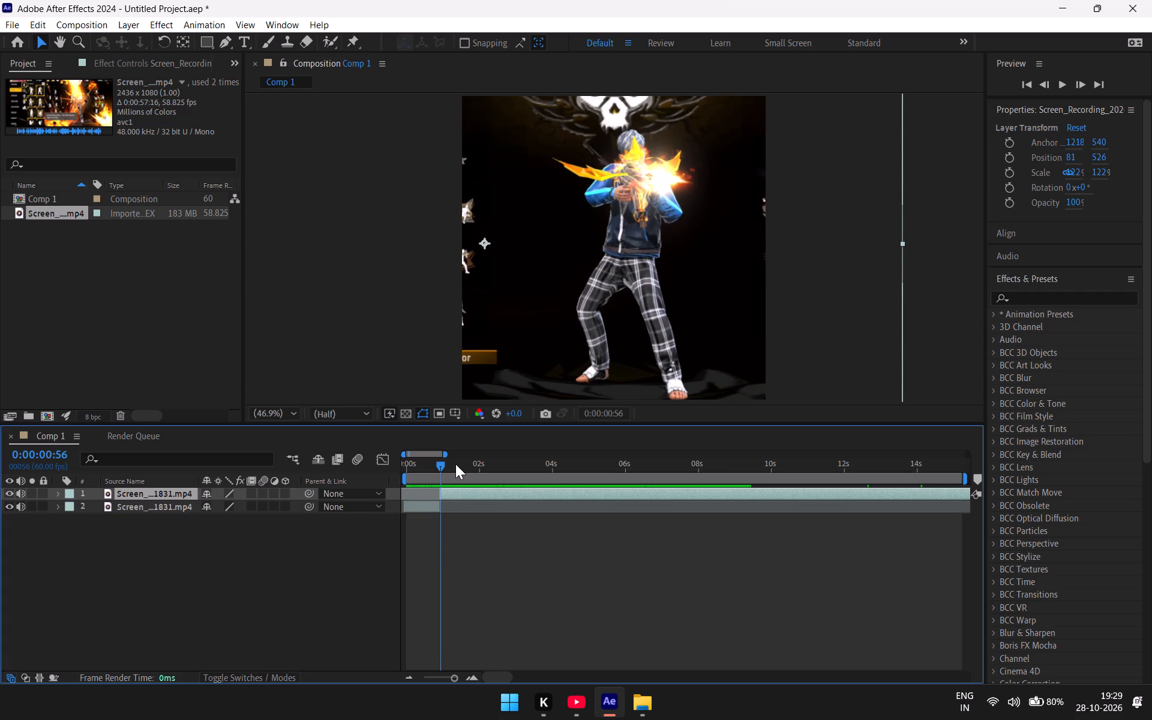
Split the upper screen recording layer at 0:00:02:29, before the character swings the glowing blue sword.
left_click_drag(440, 465, 451, 466)
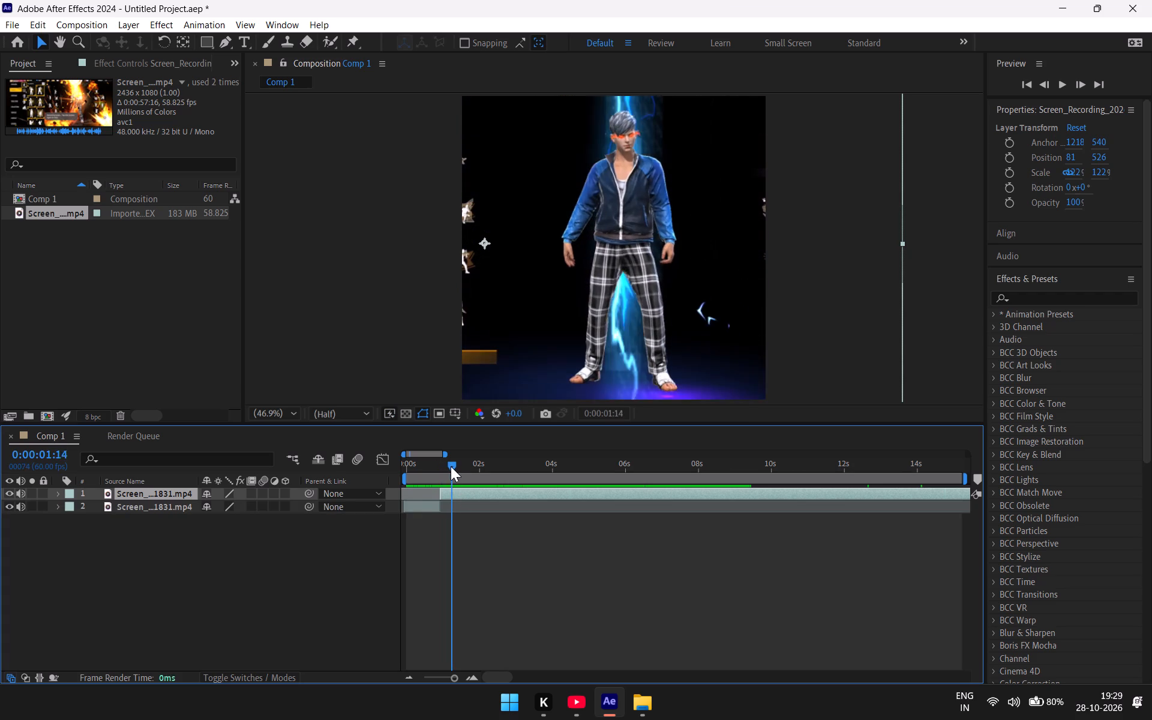
left_click_drag(451, 466, 477, 474)
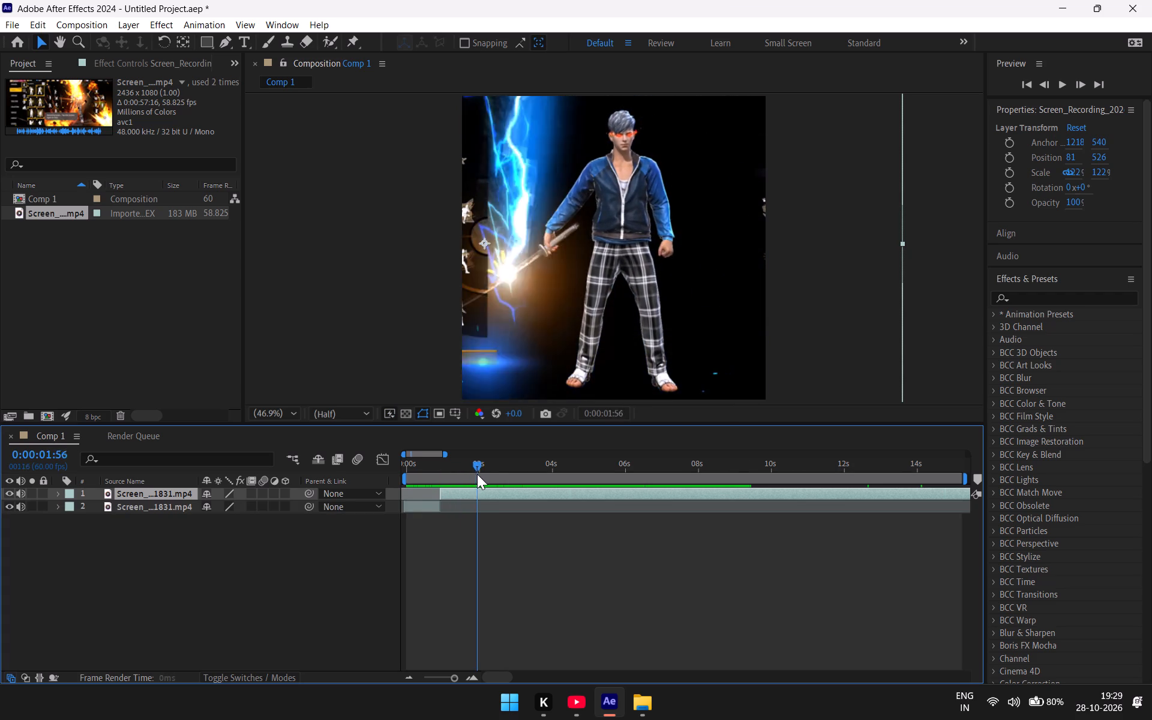
left_click_drag(477, 474, 504, 482)
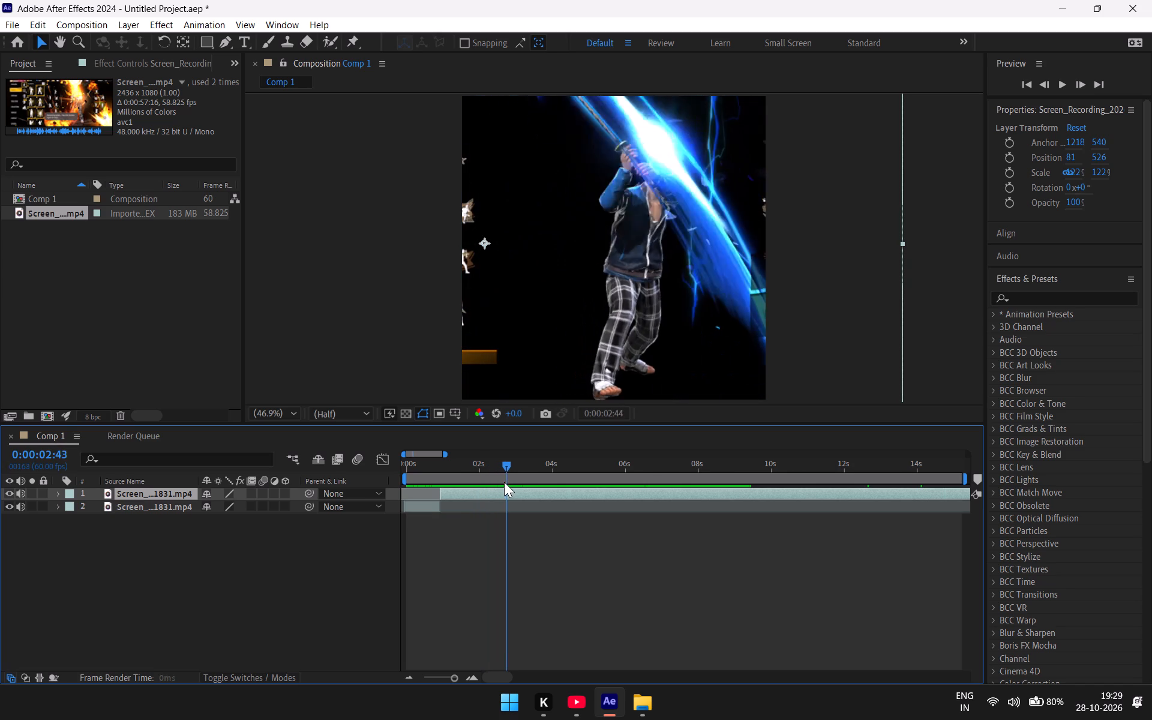
left_click_drag(504, 482, 496, 486)
key("ctrl+shift+d")
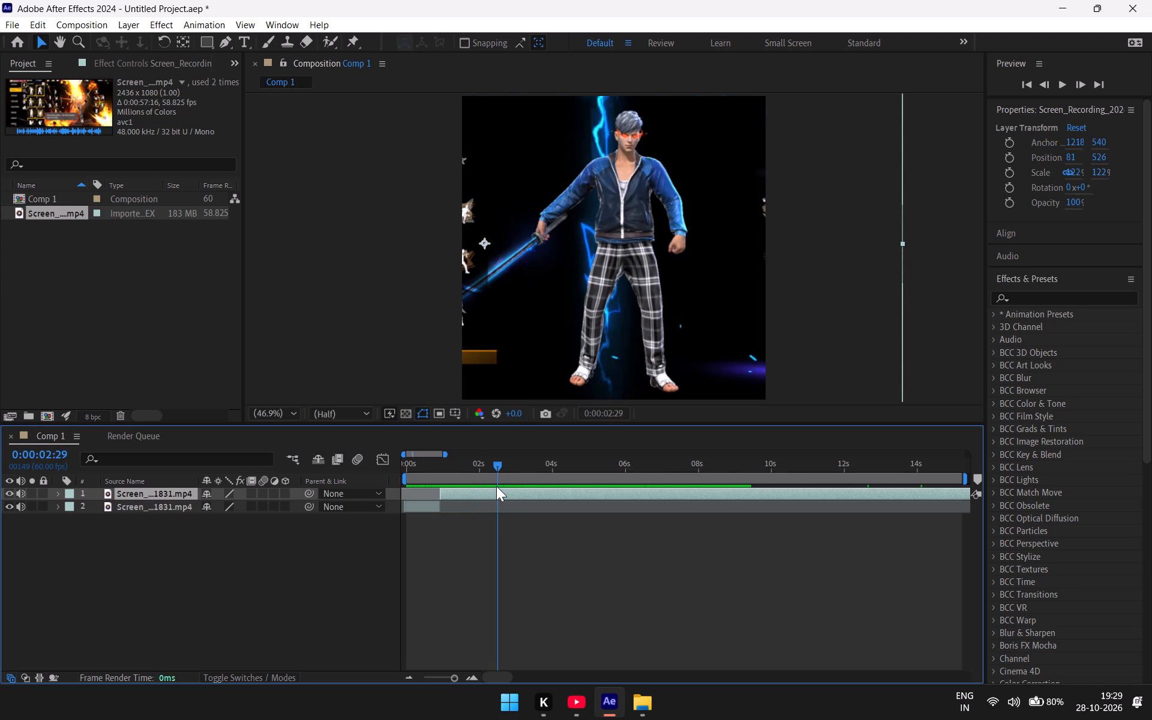
key("shift+d")
key("ctrl+shift+d")
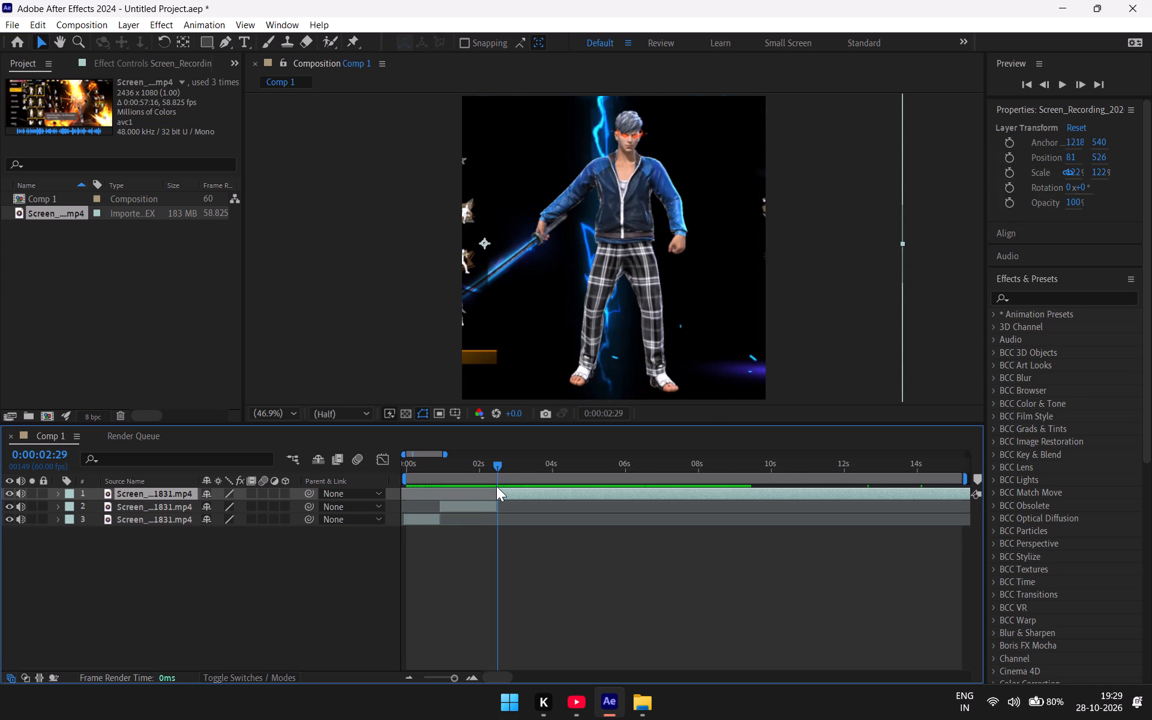
Delete the middle screen recording segment between 0:00:00:56 and 0:00:02:29 from Comp 1.
left_click(472, 505)
key("Return")
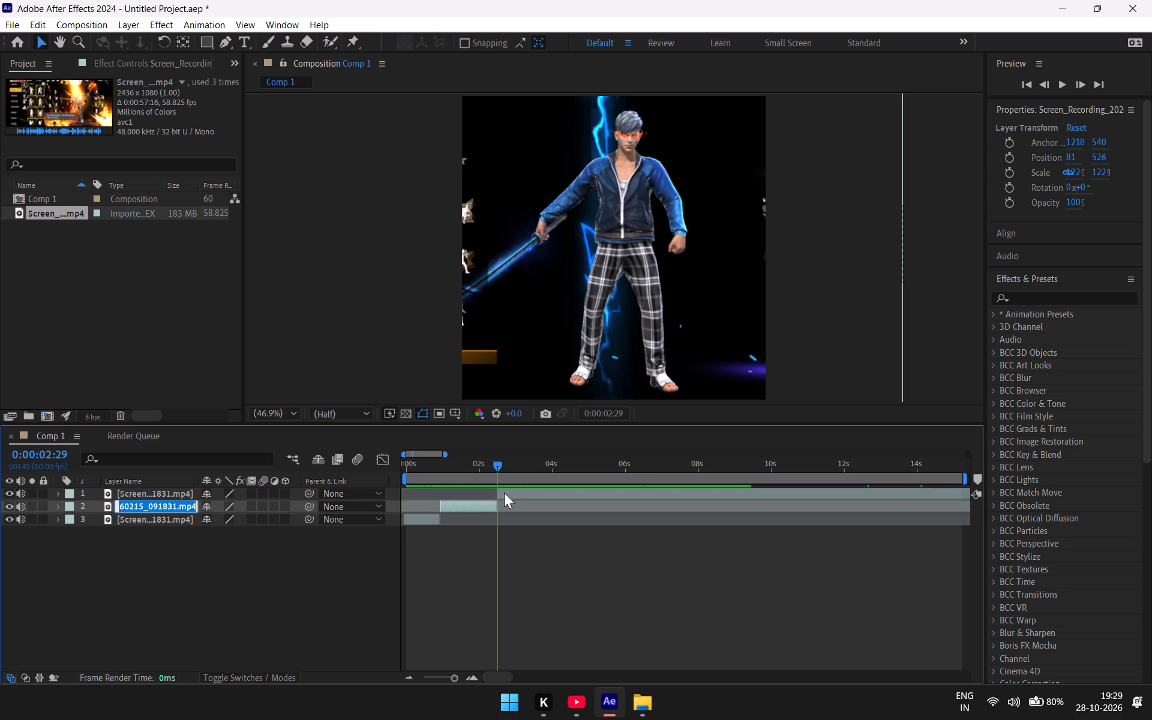
key("backslash")
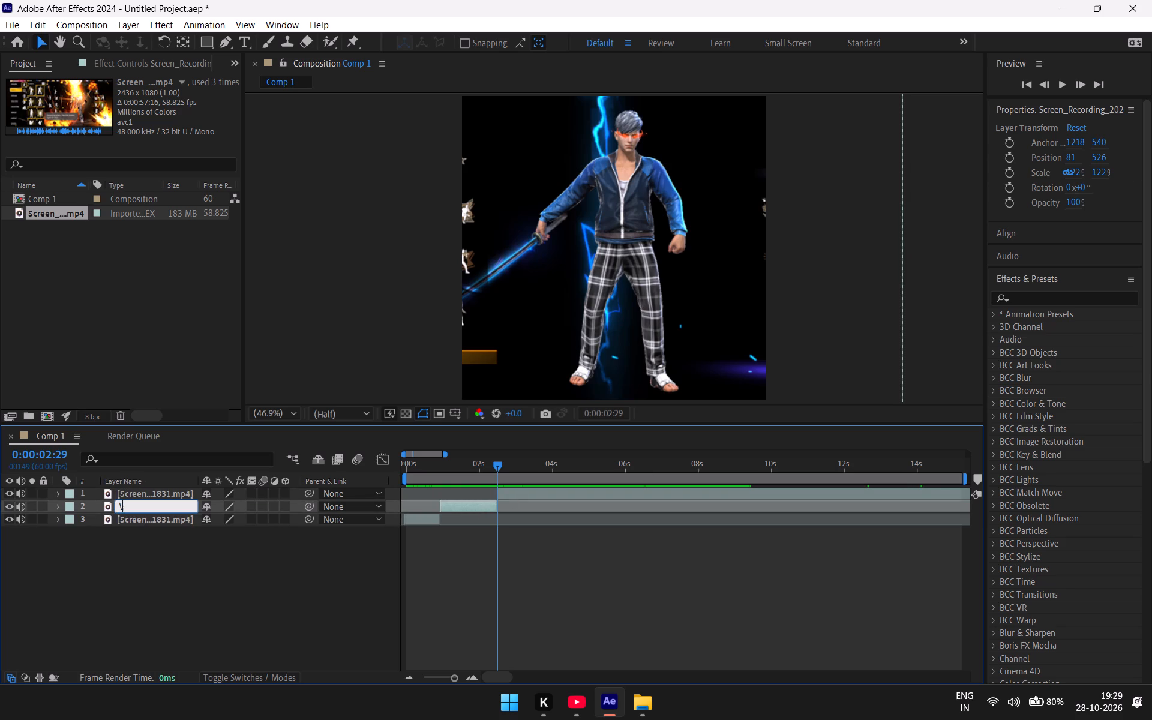
key("BackSpace")
left_click(475, 508)
left_click(474, 507)
key("BackSpace")
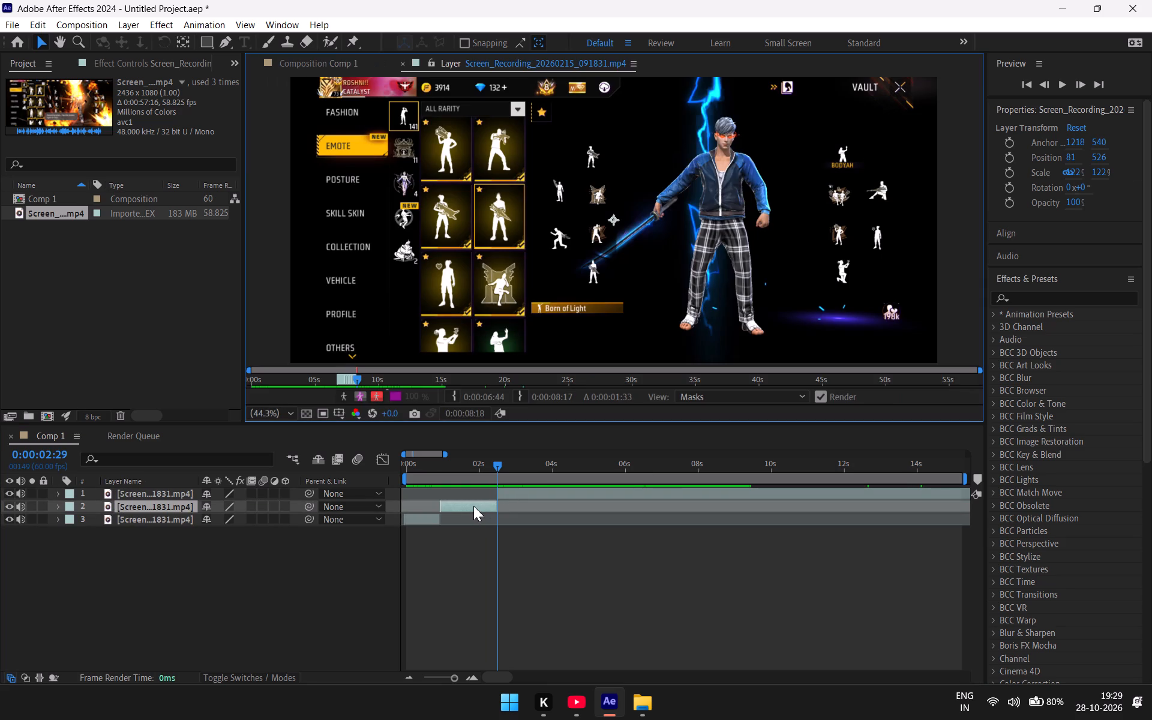
left_click_drag(496, 463, 418, 497)
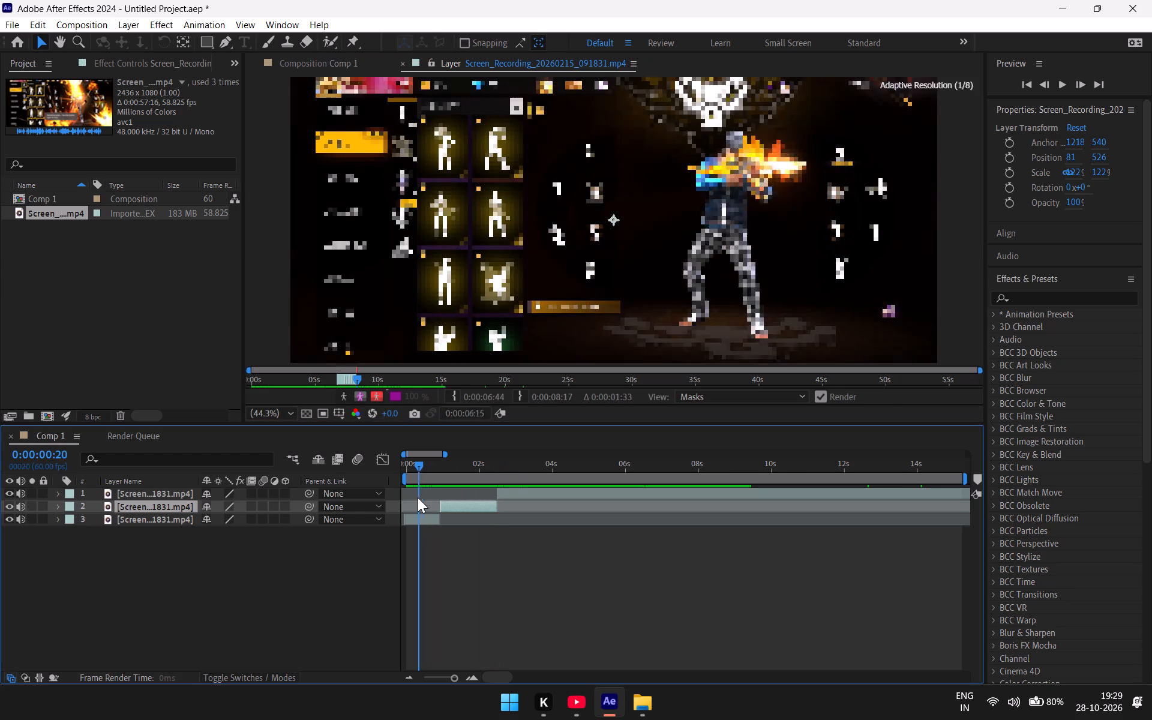
left_click_drag(418, 497, 410, 497)
left_click(212, 580)
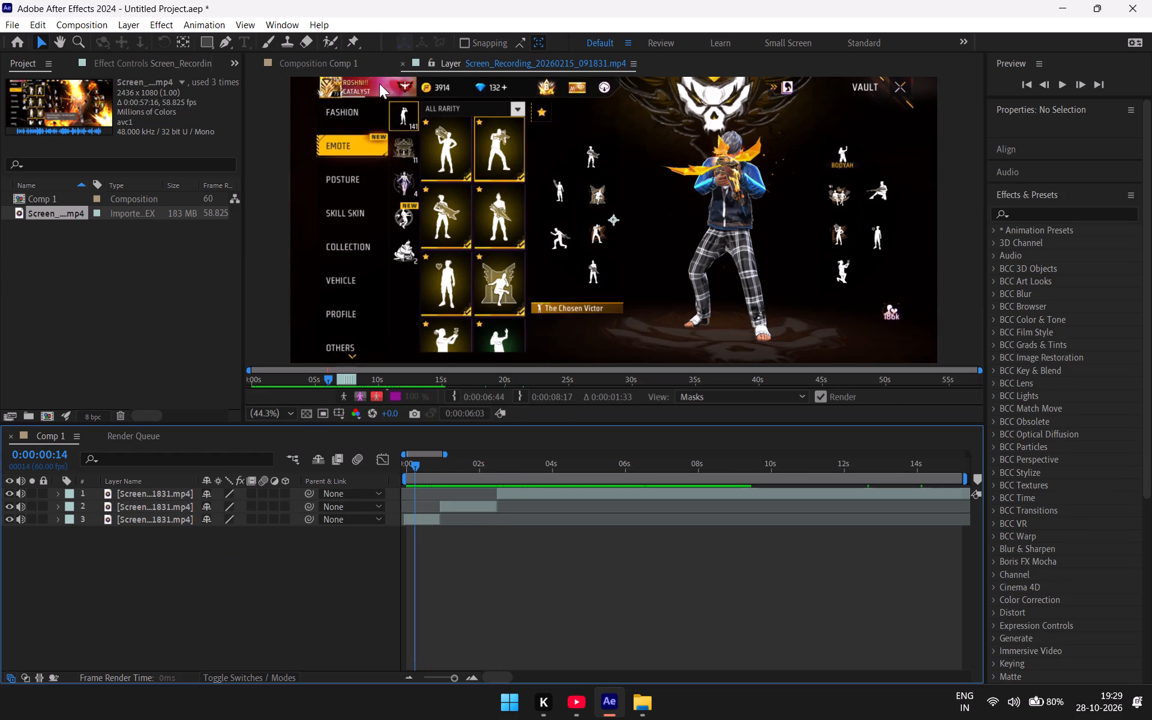
left_click(332, 63)
left_click(449, 506)
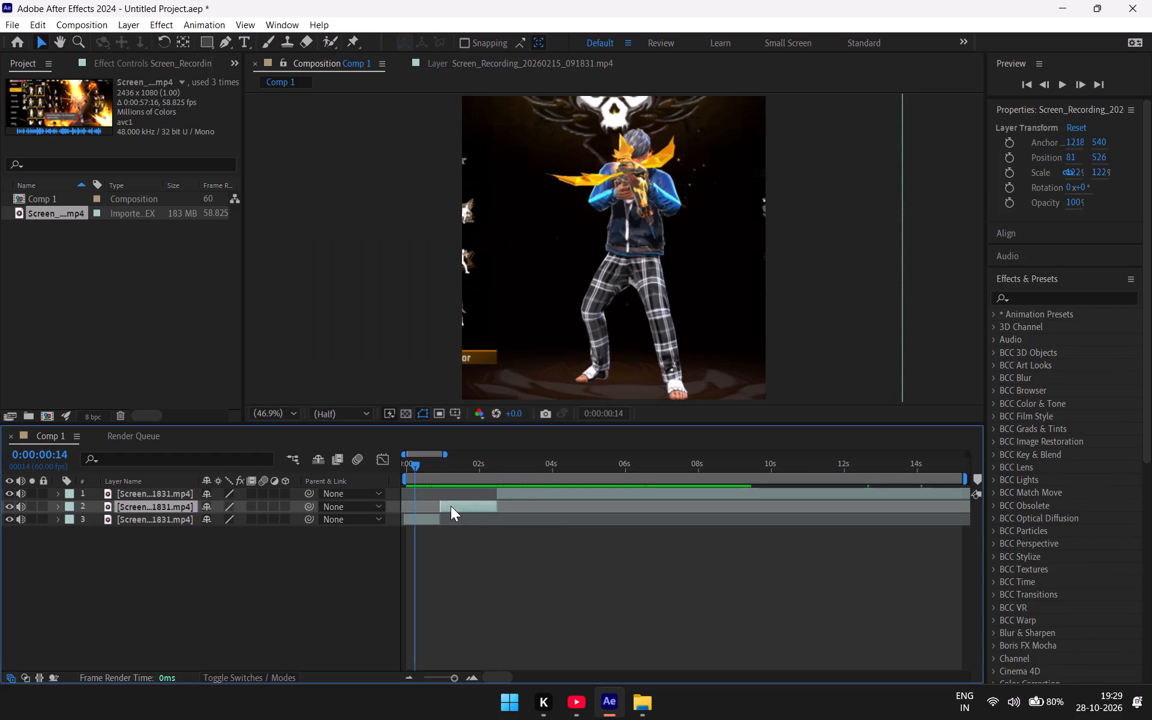
key("BackSpace")
Move the remaining sword clip back to begin right where the gun clip ends.
left_click_drag(535, 488, 482, 510)
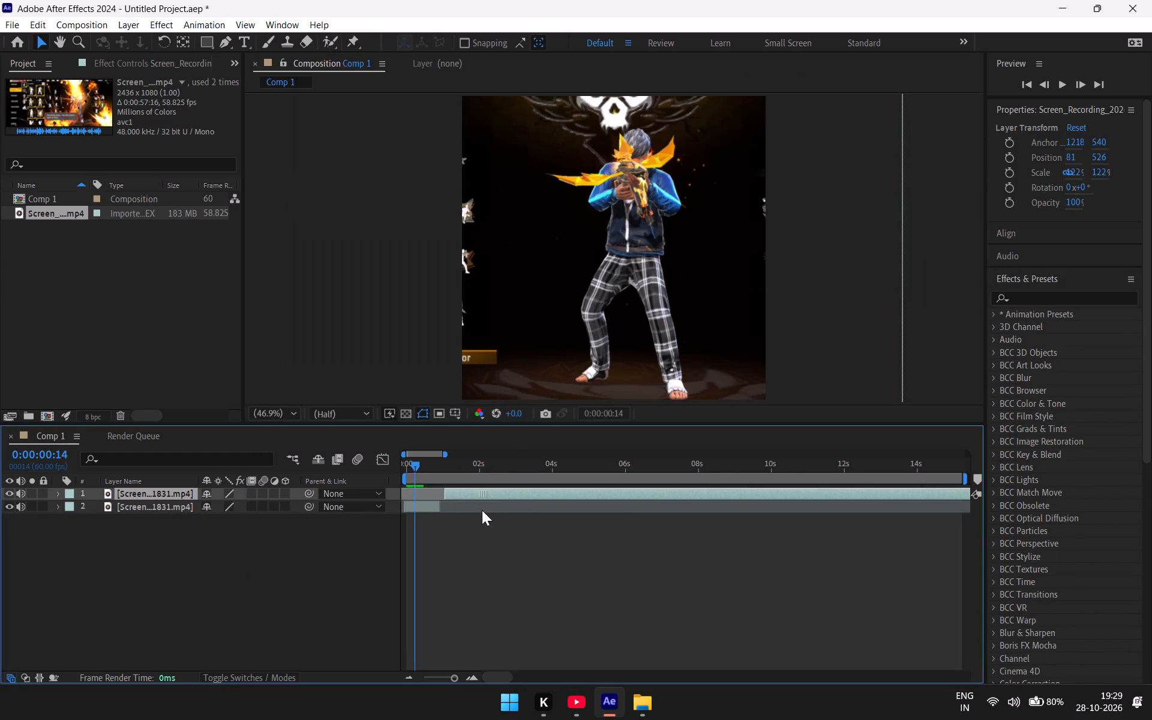
left_click_drag(482, 510, 479, 512)
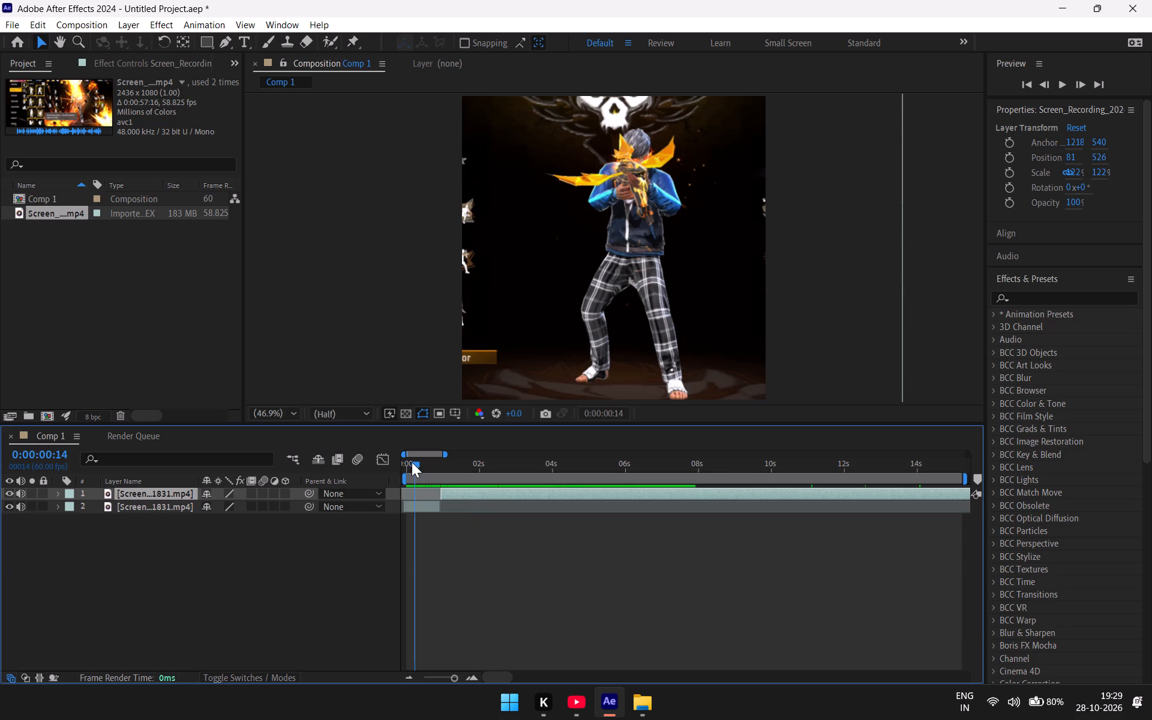
Split the upper screen recording layer at 0:00:02:00, during the crouched sword pose with the blue shatter effect overhead.
left_click_drag(414, 461, 446, 469)
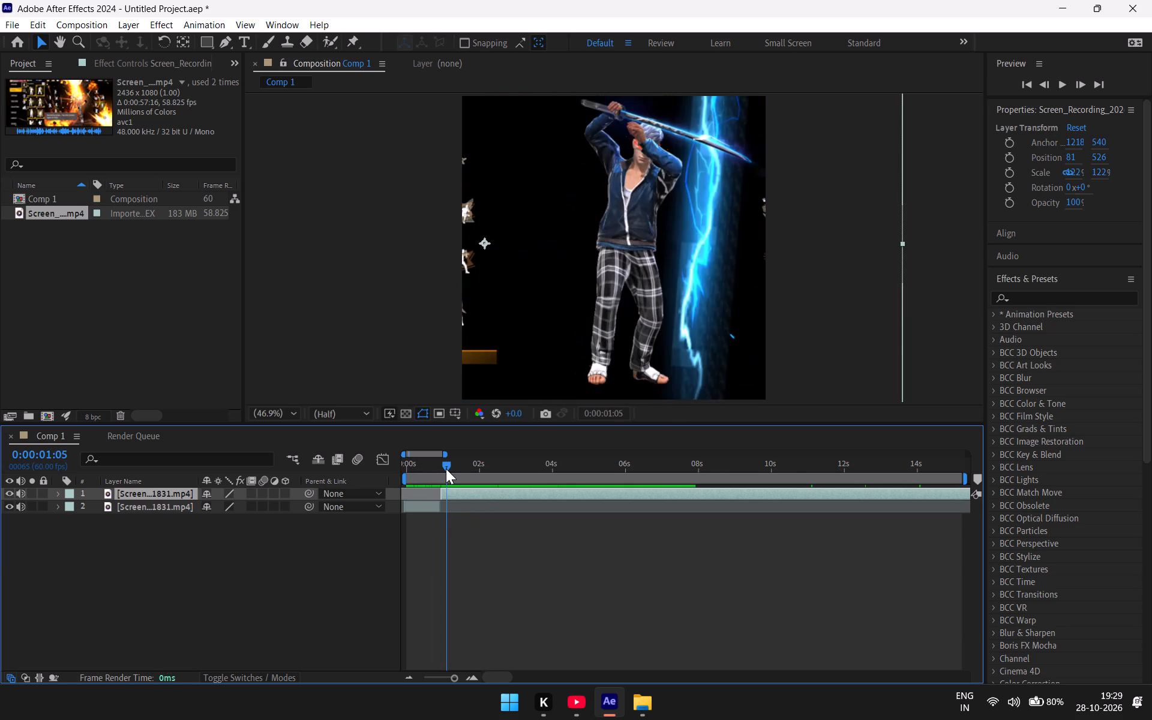
left_click_drag(446, 469, 456, 469)
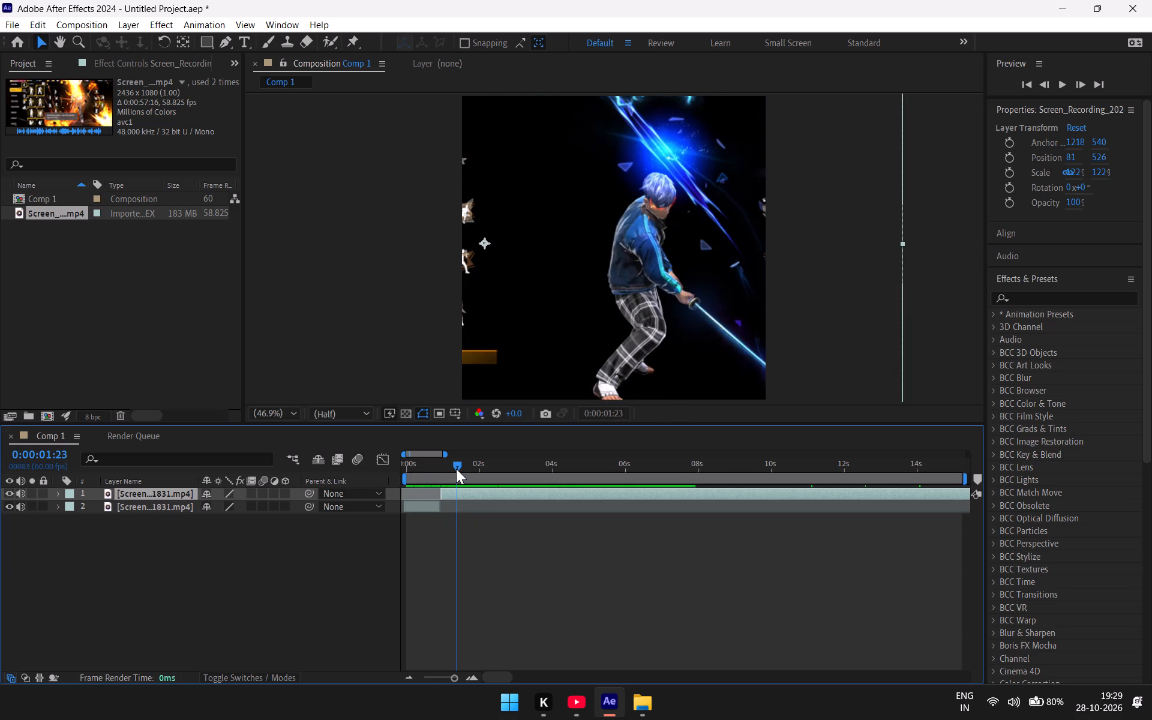
left_click_drag(456, 469, 472, 470)
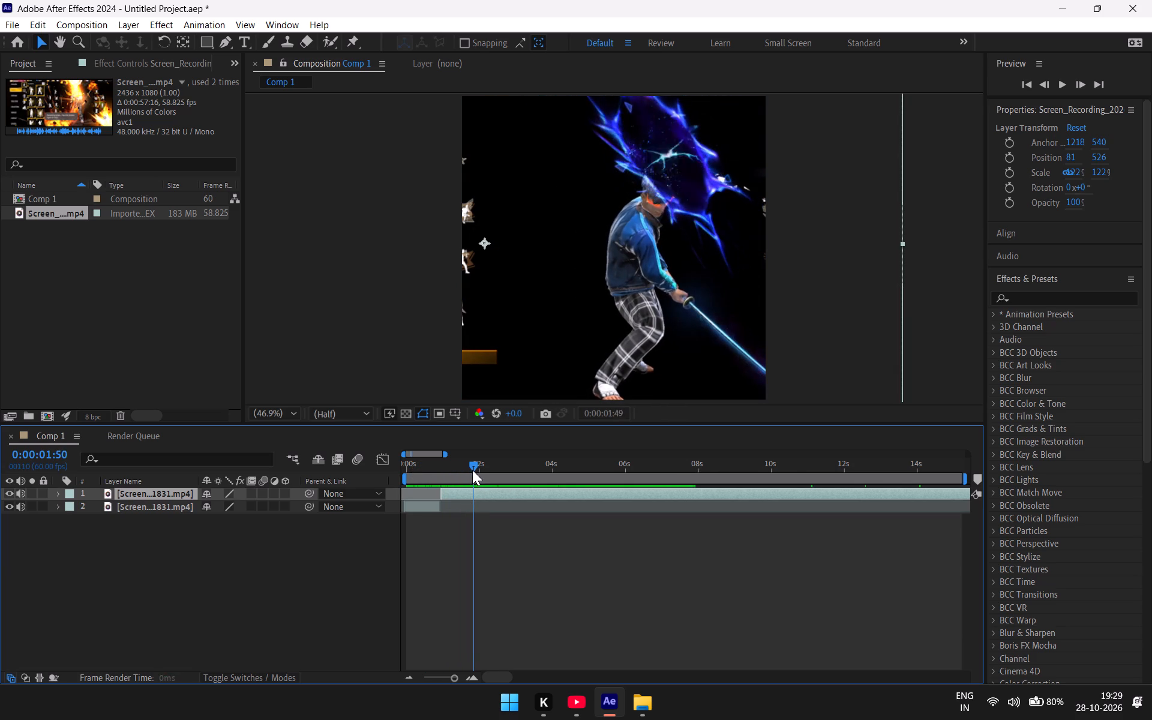
left_click_drag(472, 470, 475, 472)
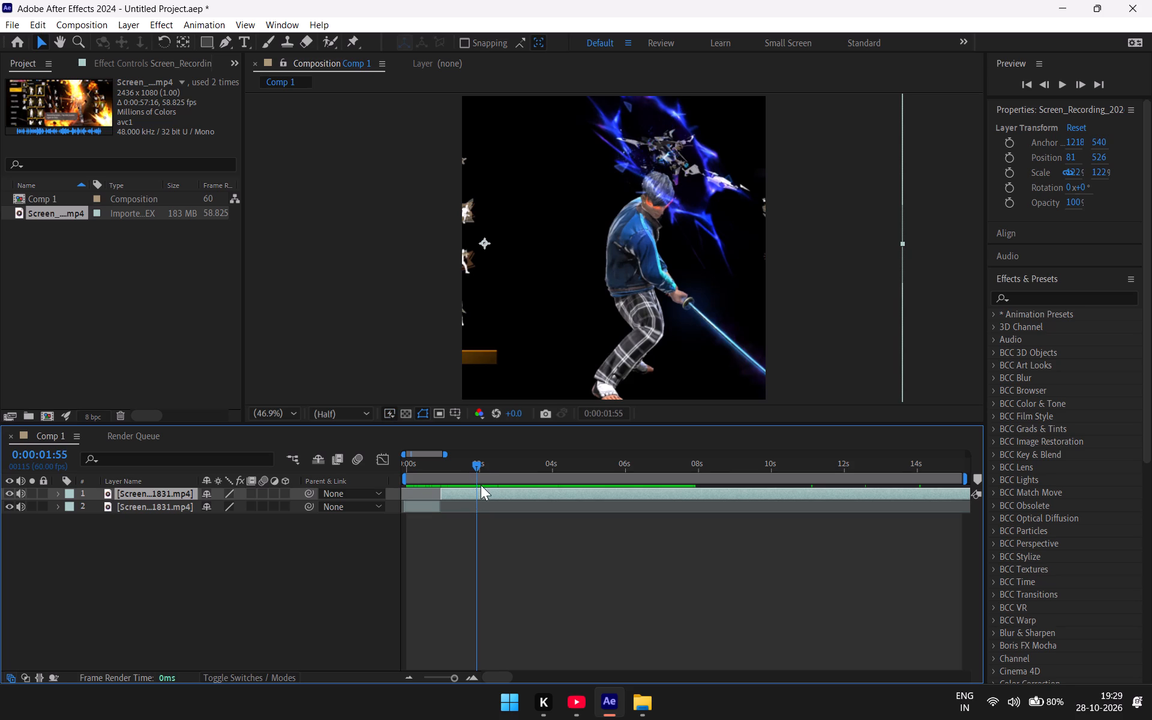
left_click_drag(476, 458, 432, 515)
left_click_drag(452, 675, 448, 676)
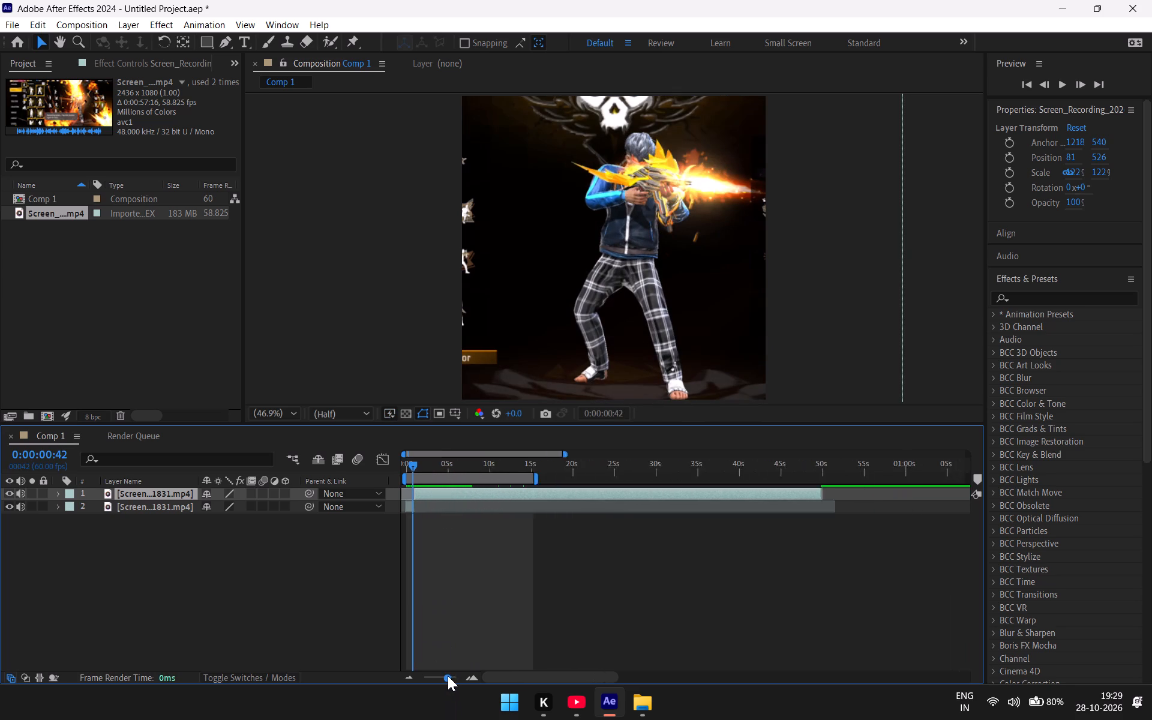
left_click_drag(448, 676, 449, 677)
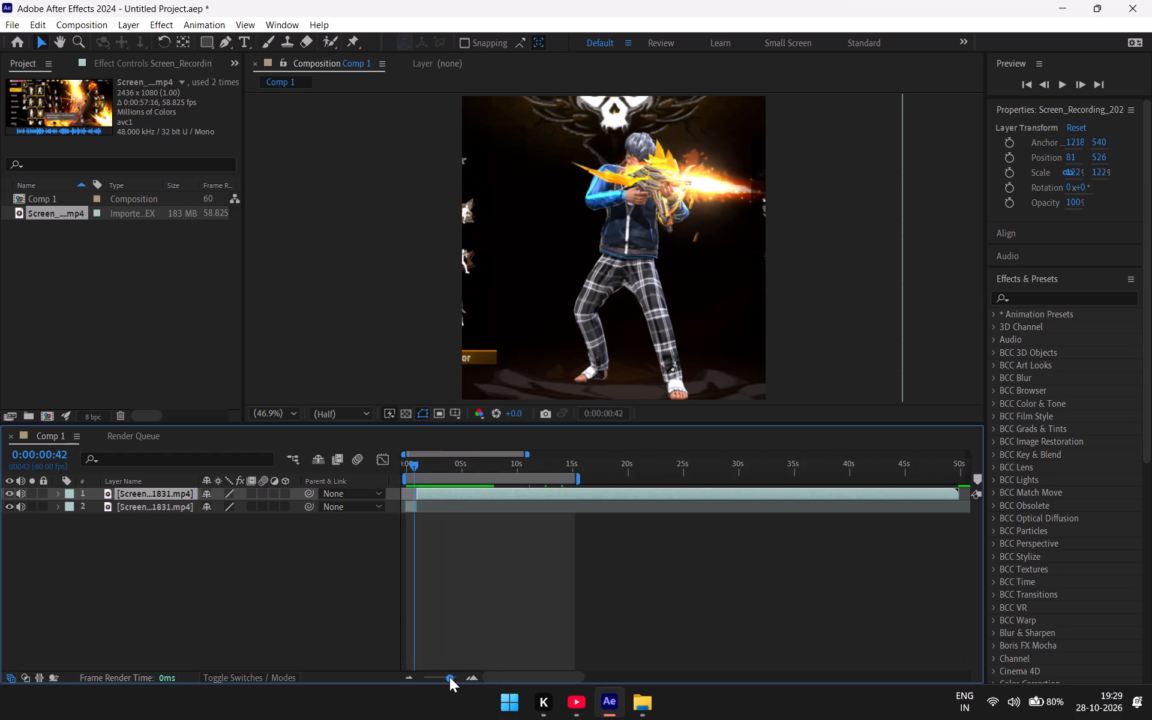
left_click_drag(449, 677, 451, 674)
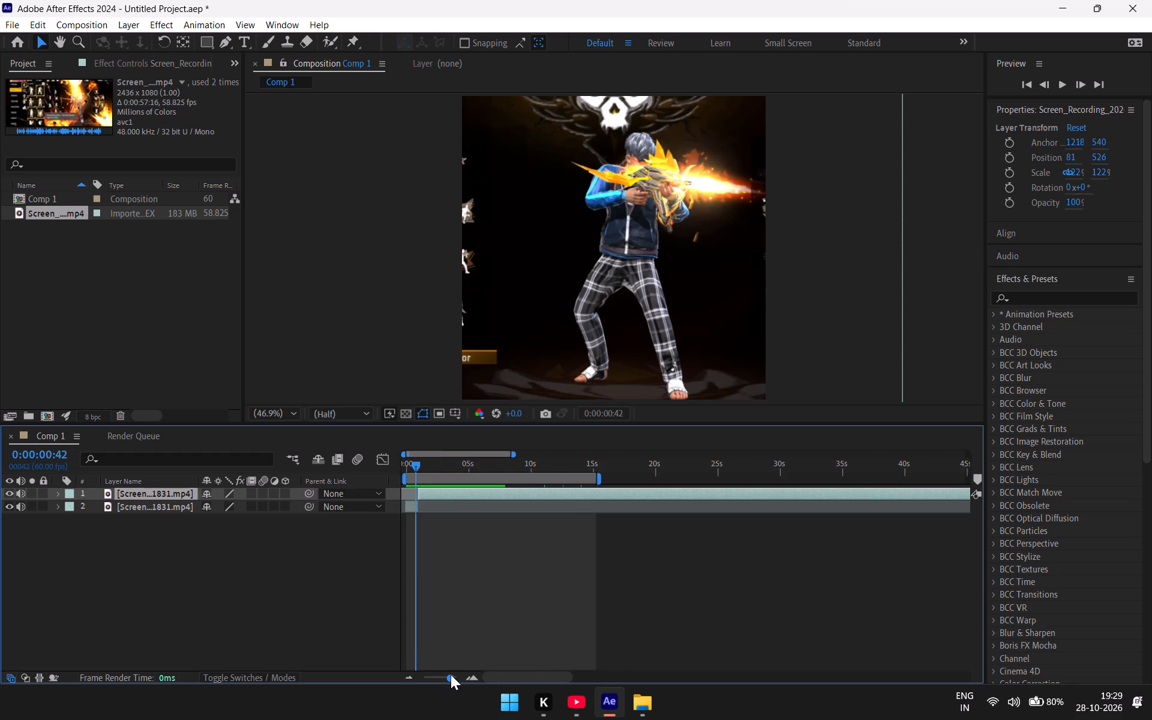
left_click_drag(451, 674, 455, 669)
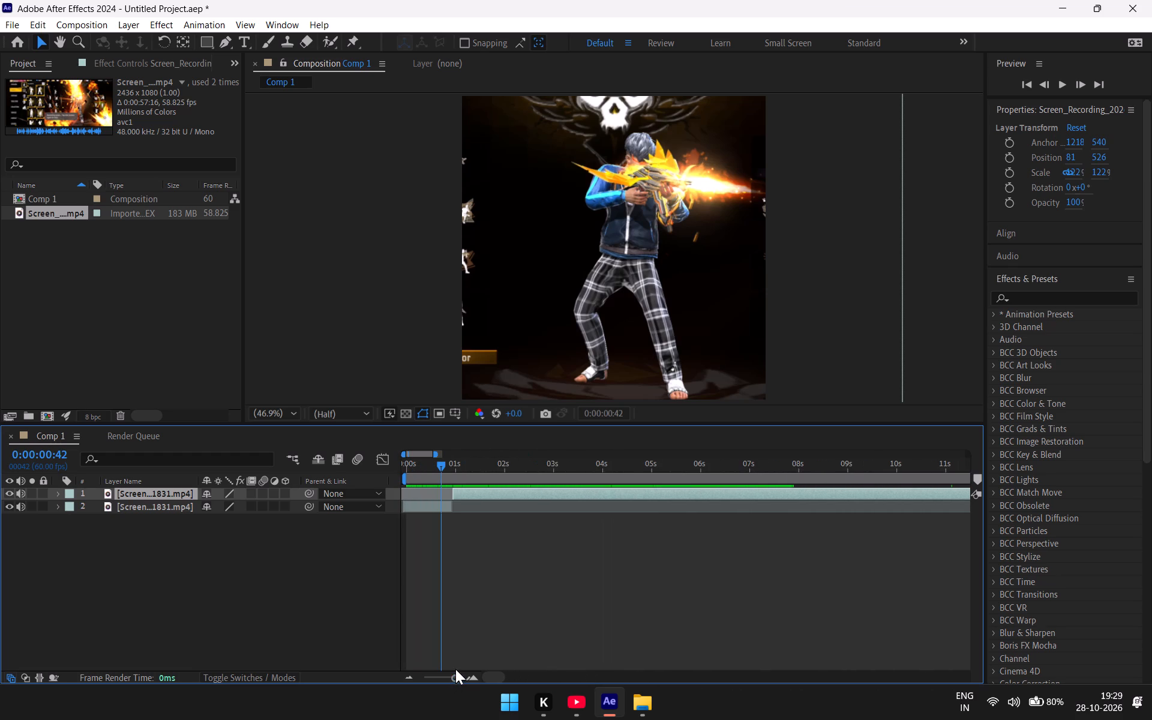
left_click_drag(443, 466, 434, 468)
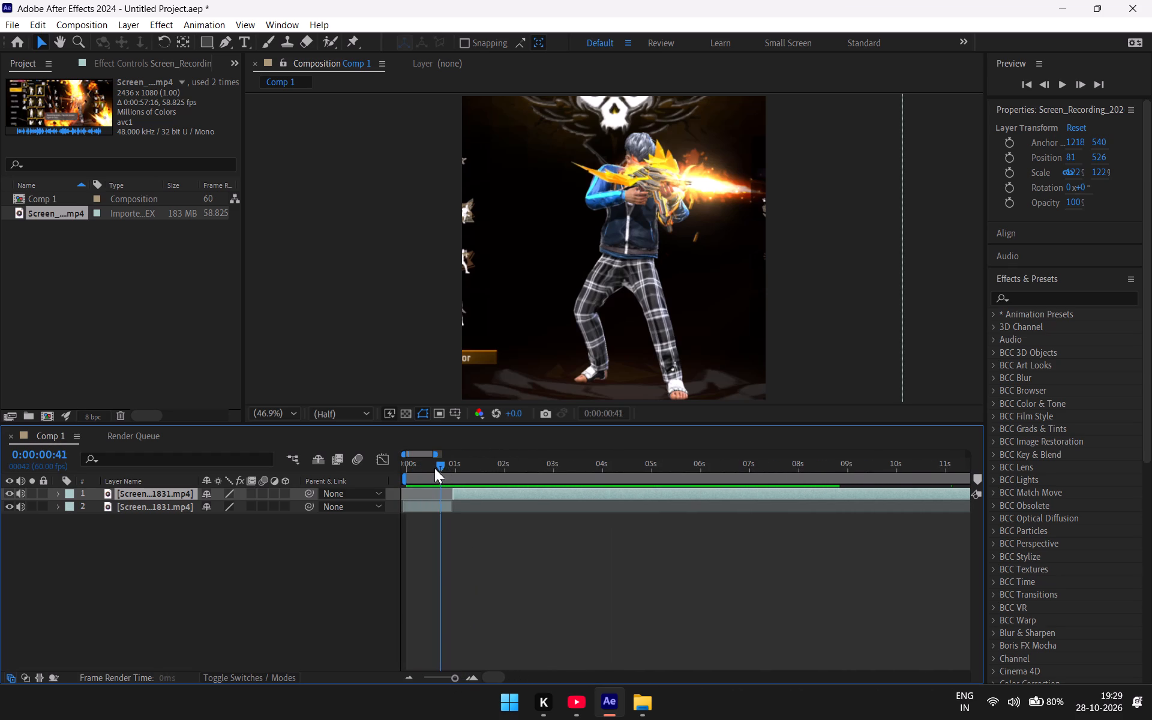
left_click_drag(434, 468, 499, 494)
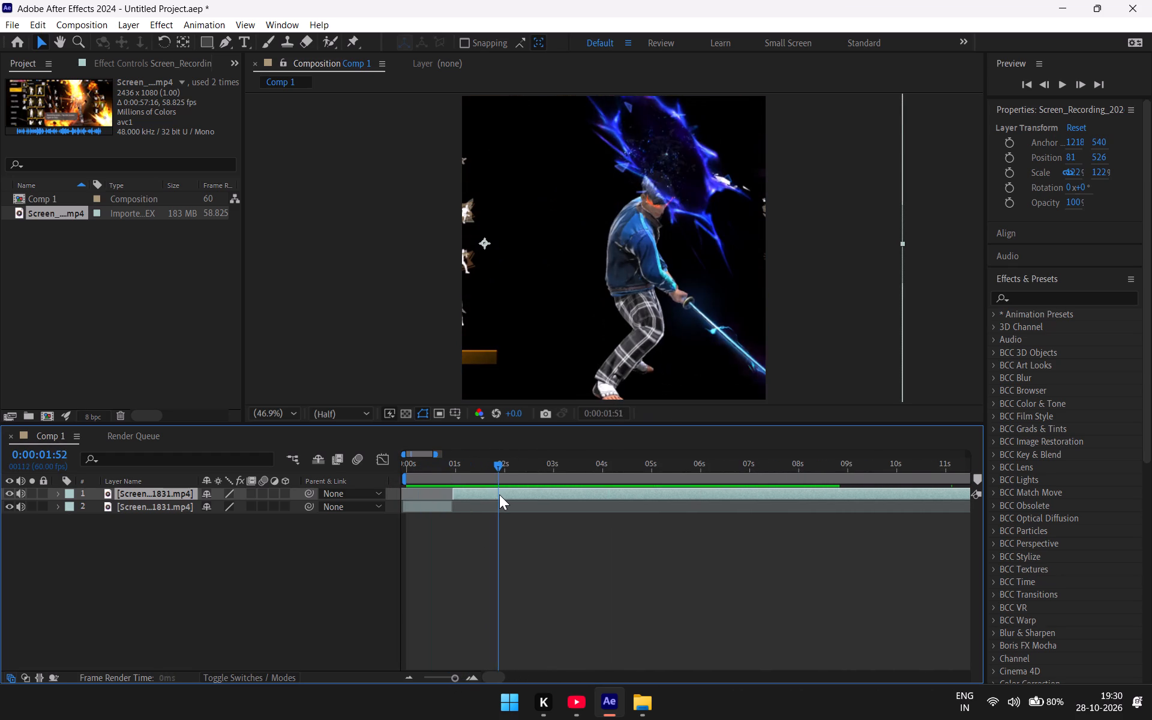
left_click_drag(499, 494, 506, 510)
left_click(512, 488)
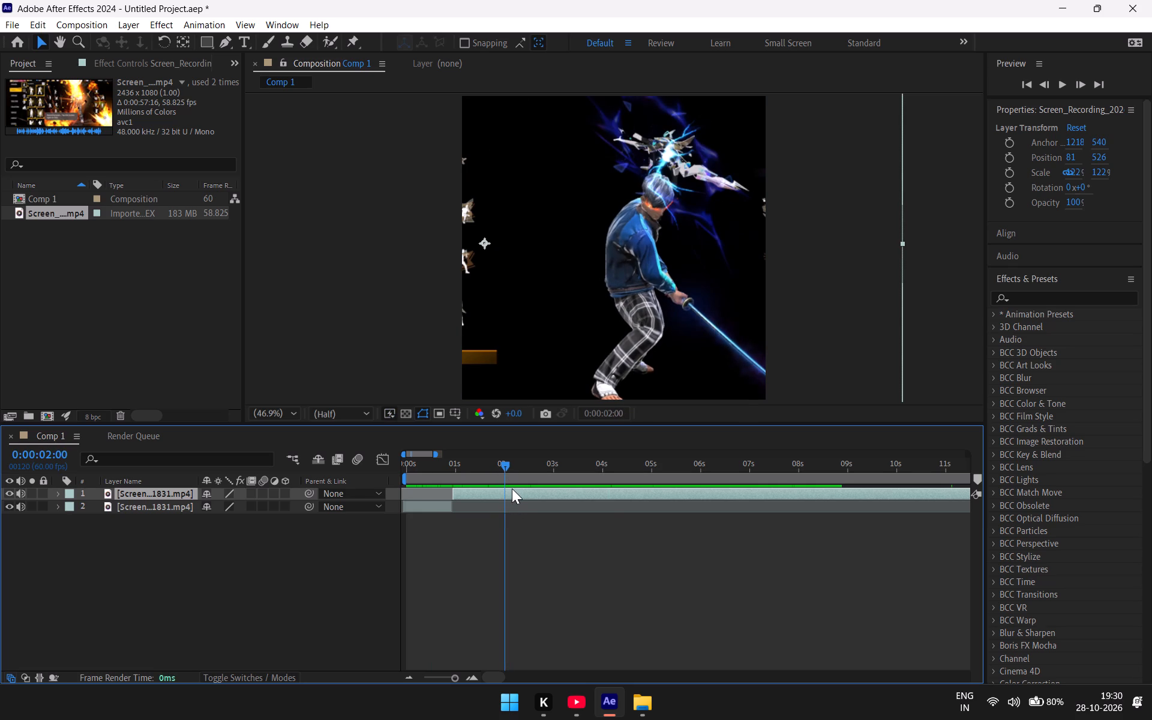
key("ctrl+shift+d")
Split the uppermost screen recording layer at 0:00:03:01, where the character raises one arm against the black background before the red effects.
left_click_drag(502, 460, 505, 464)
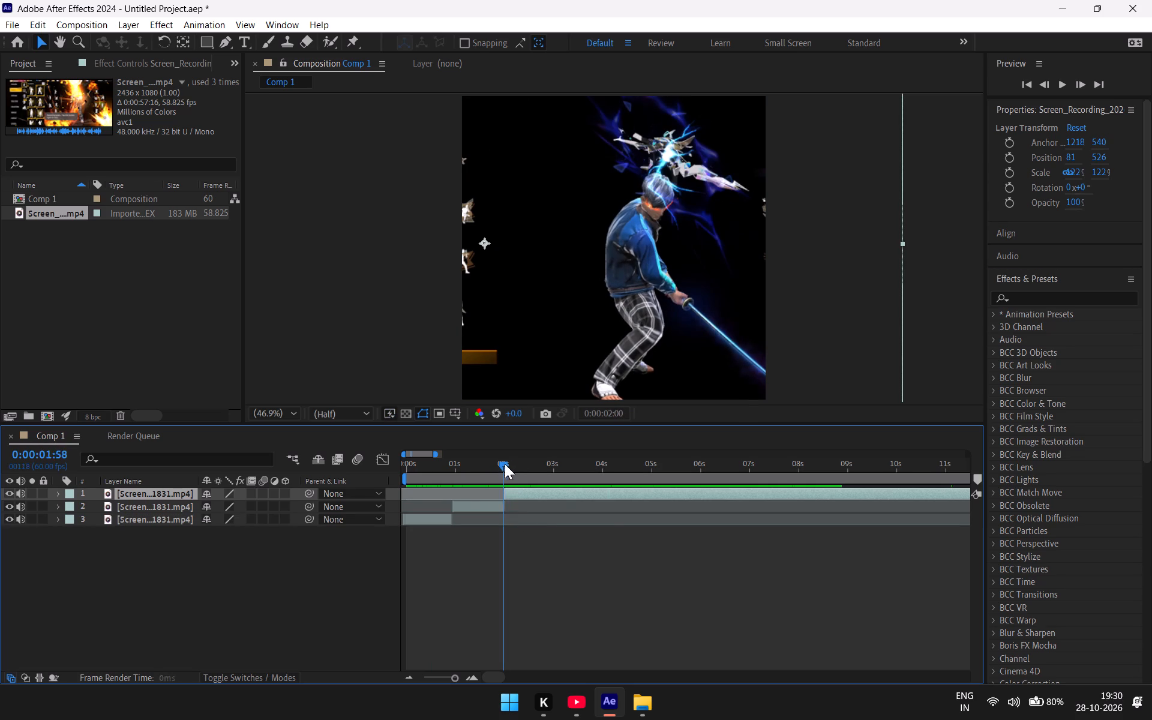
left_click_drag(505, 464, 611, 493)
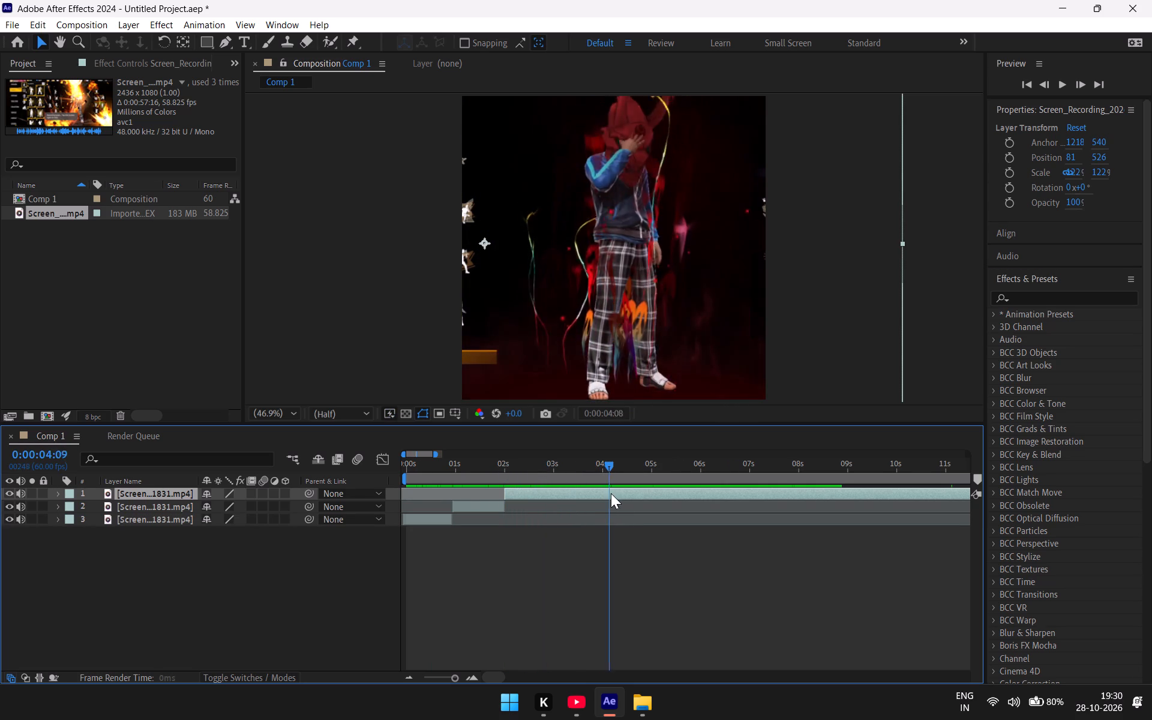
left_click_drag(611, 493, 658, 494)
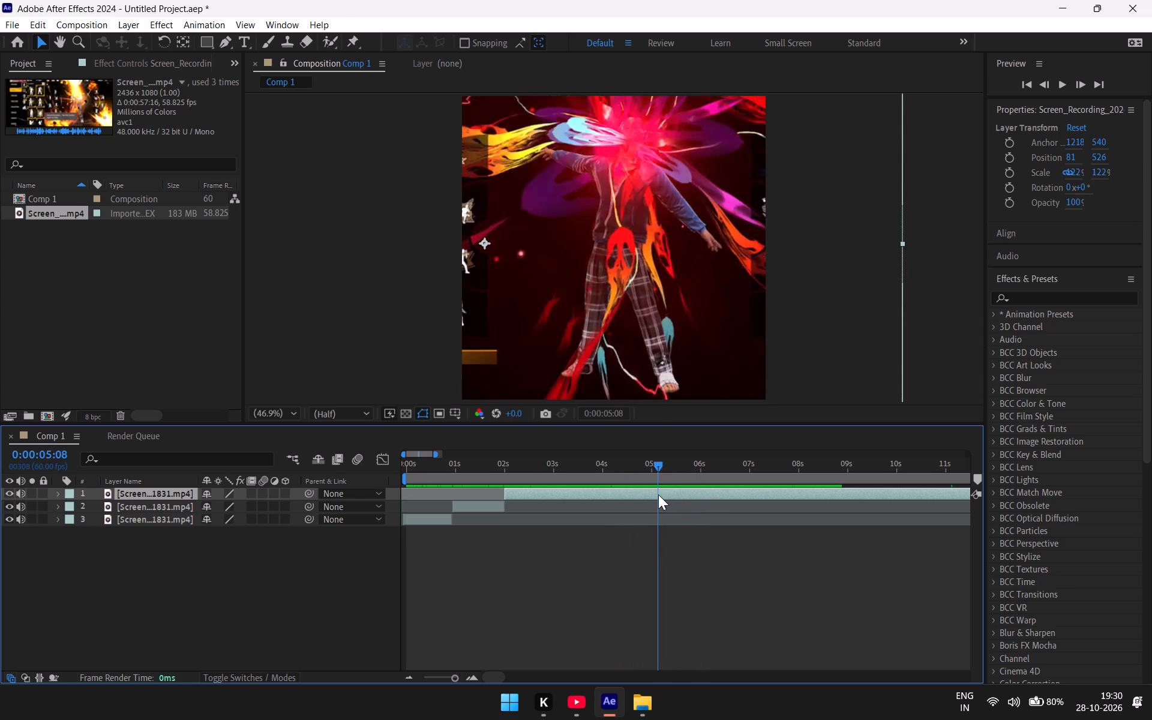
left_click_drag(658, 494, 673, 497)
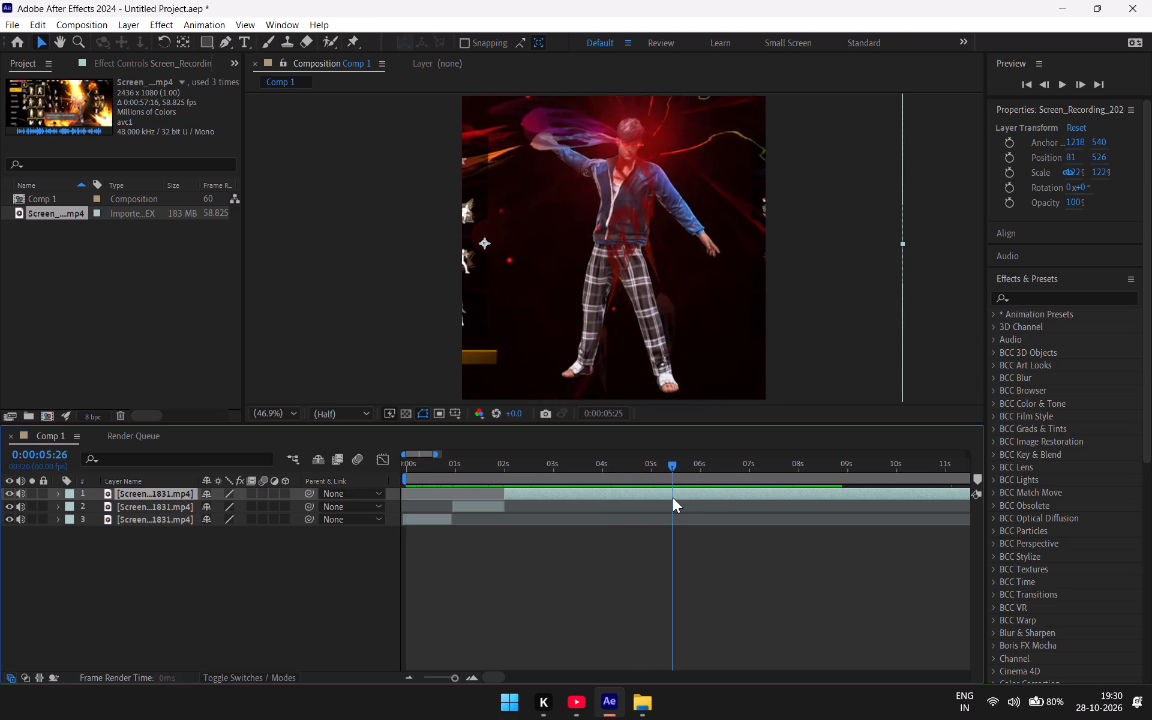
left_click_drag(673, 497, 628, 491)
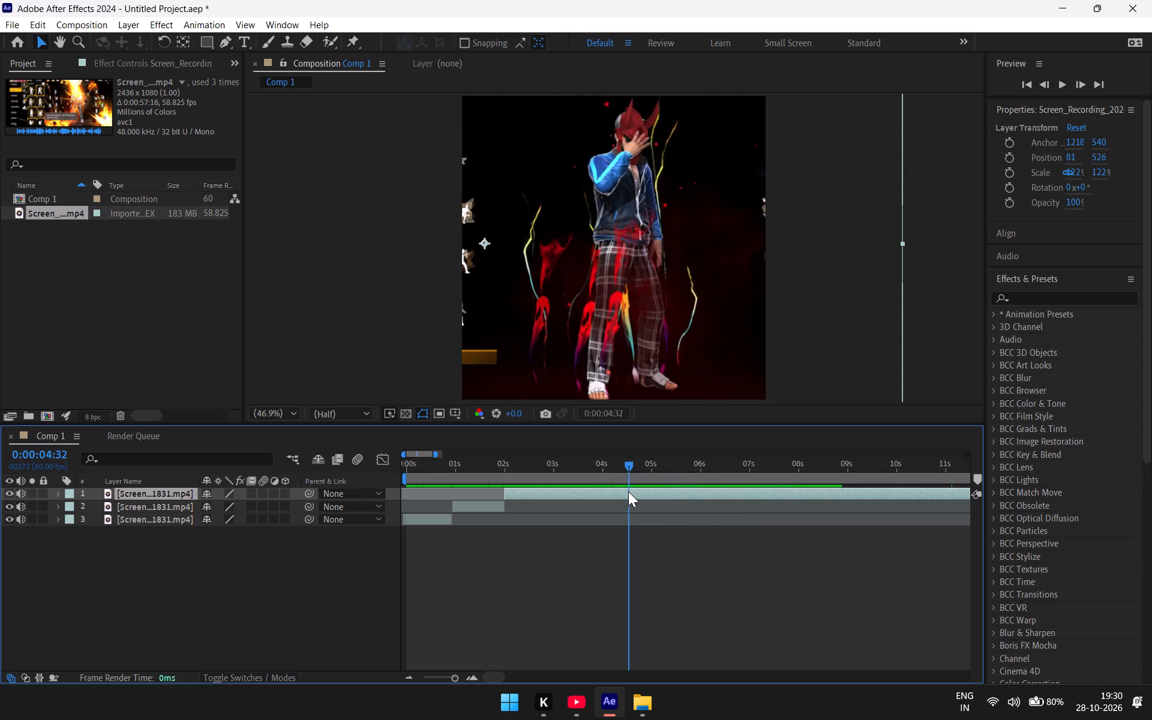
left_click_drag(628, 491, 610, 503)
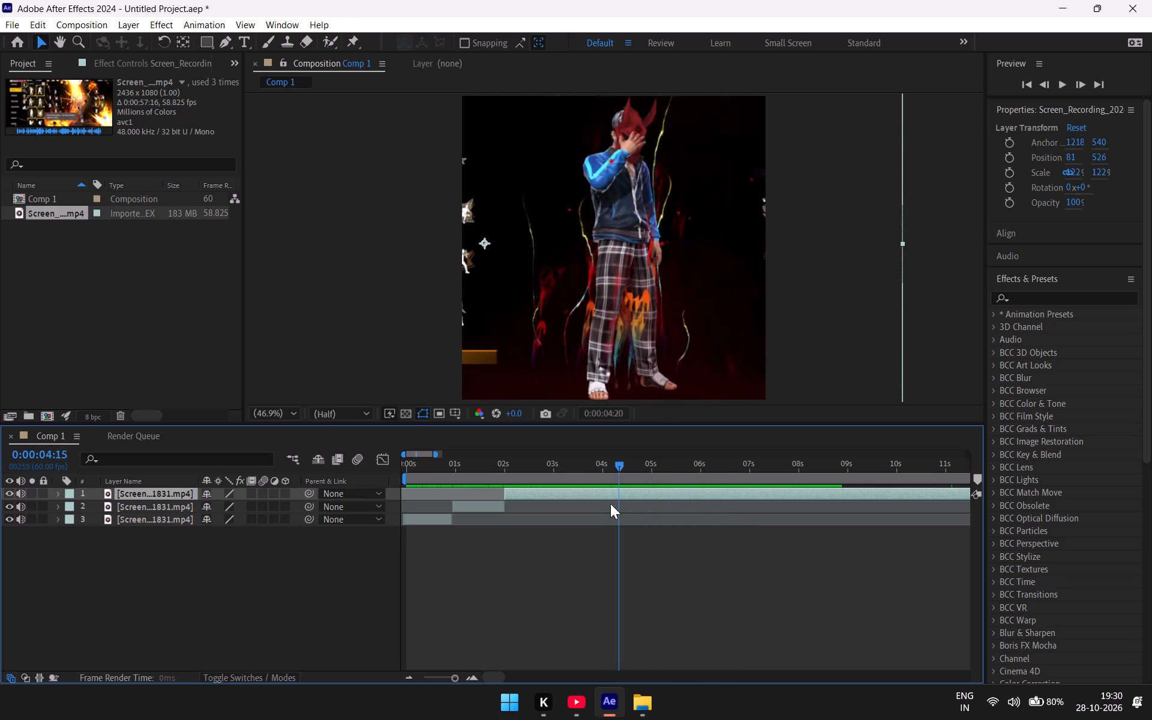
left_click_drag(610, 503, 602, 520)
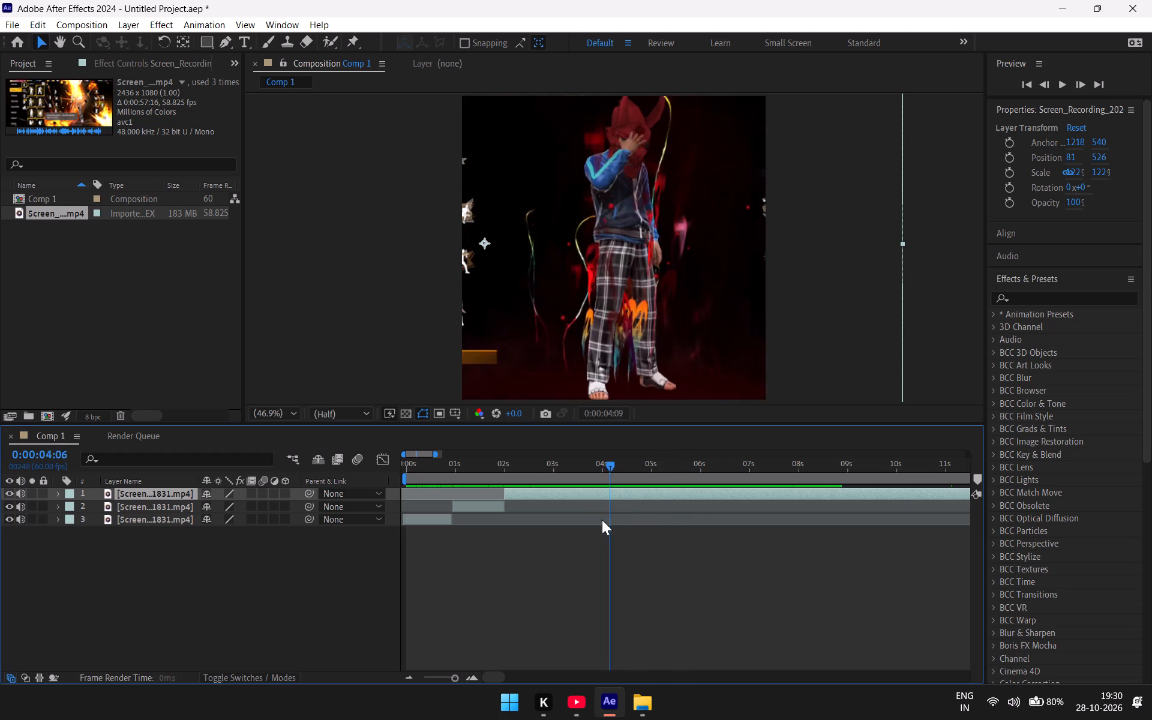
left_click_drag(602, 520, 541, 570)
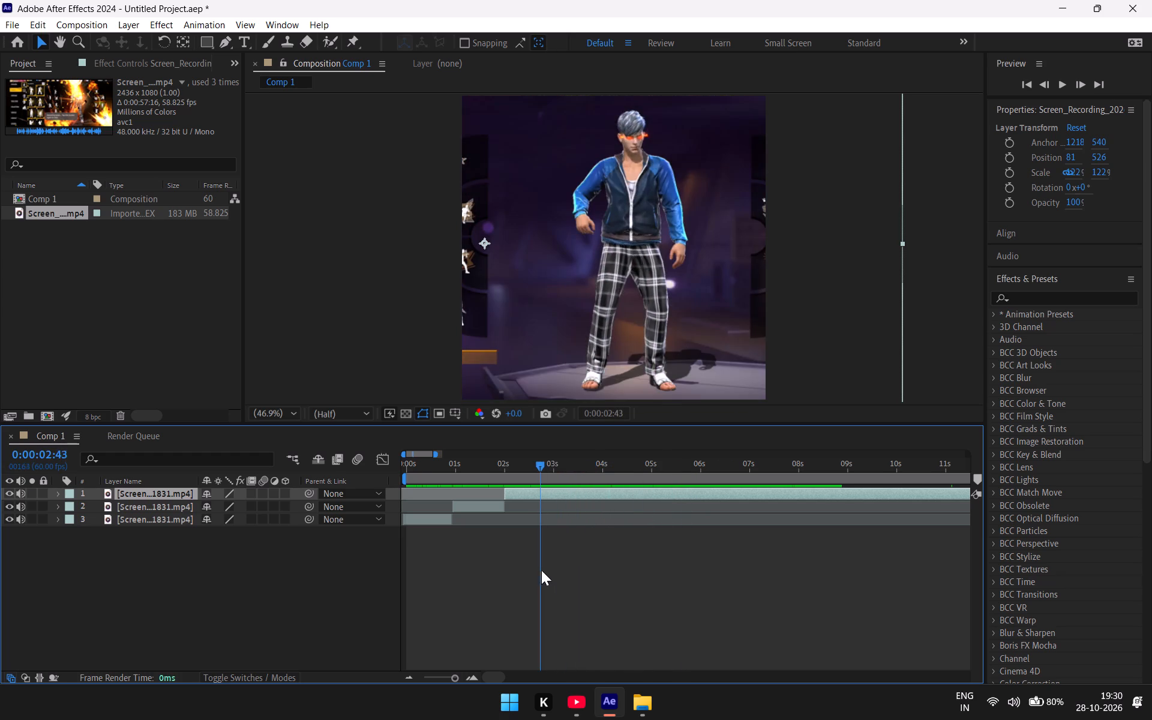
left_click_drag(541, 570, 582, 562)
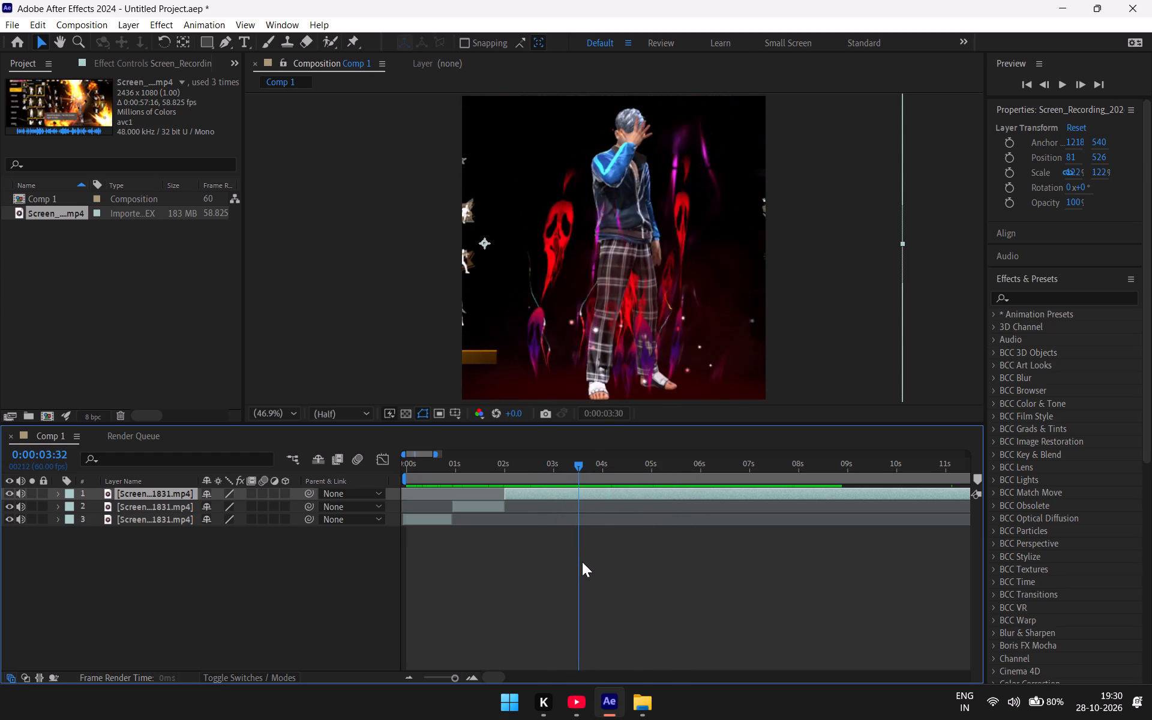
left_click_drag(582, 562, 556, 583)
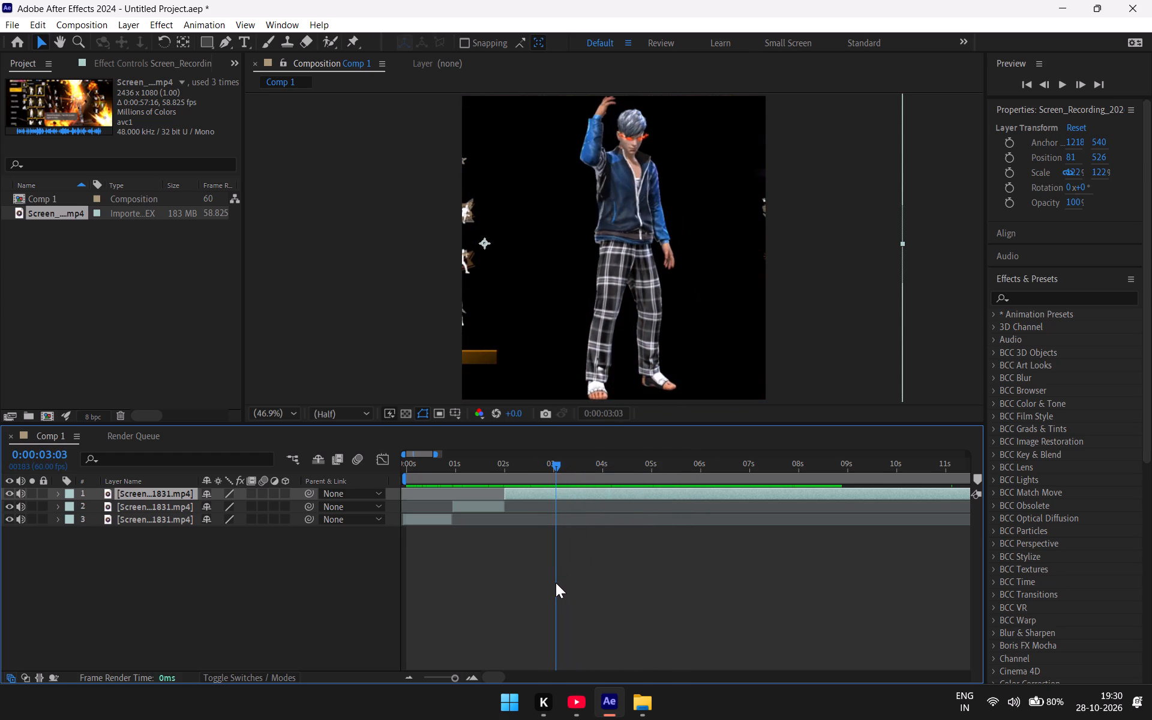
left_click_drag(556, 583, 554, 589)
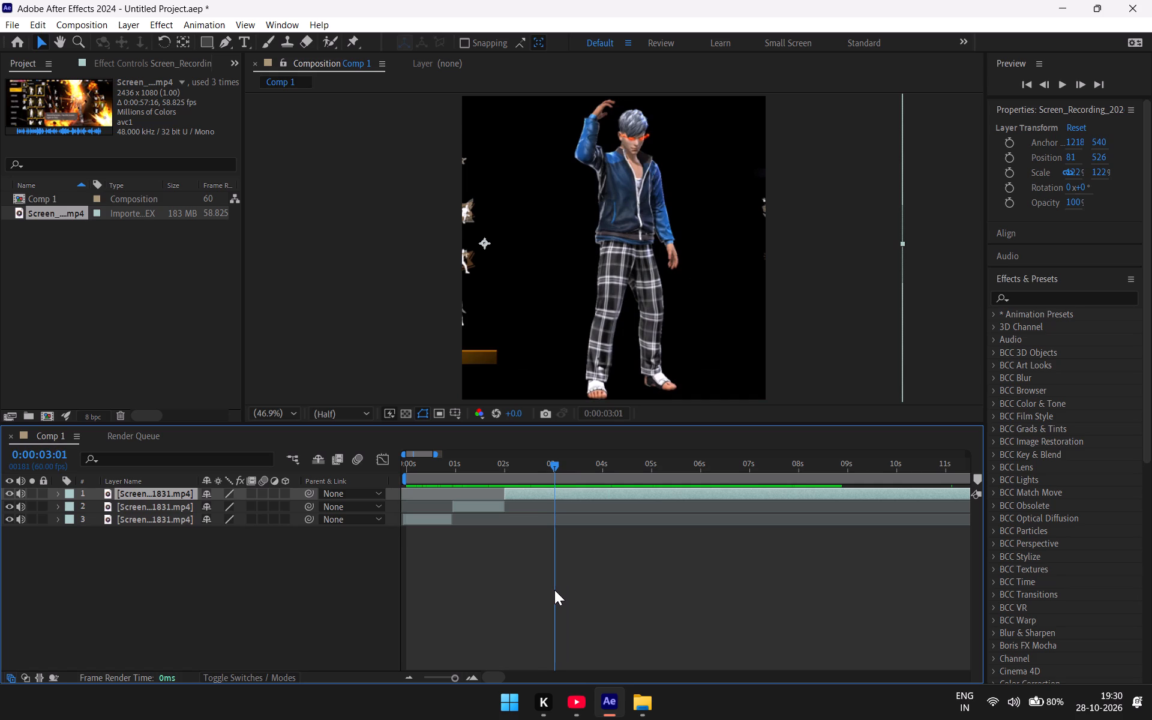
key("ctrl+shift+d")
Delete the screen recording segment between 0:00:02:00 and 0:00:03:01 from Comp 1.
left_click(536, 507)
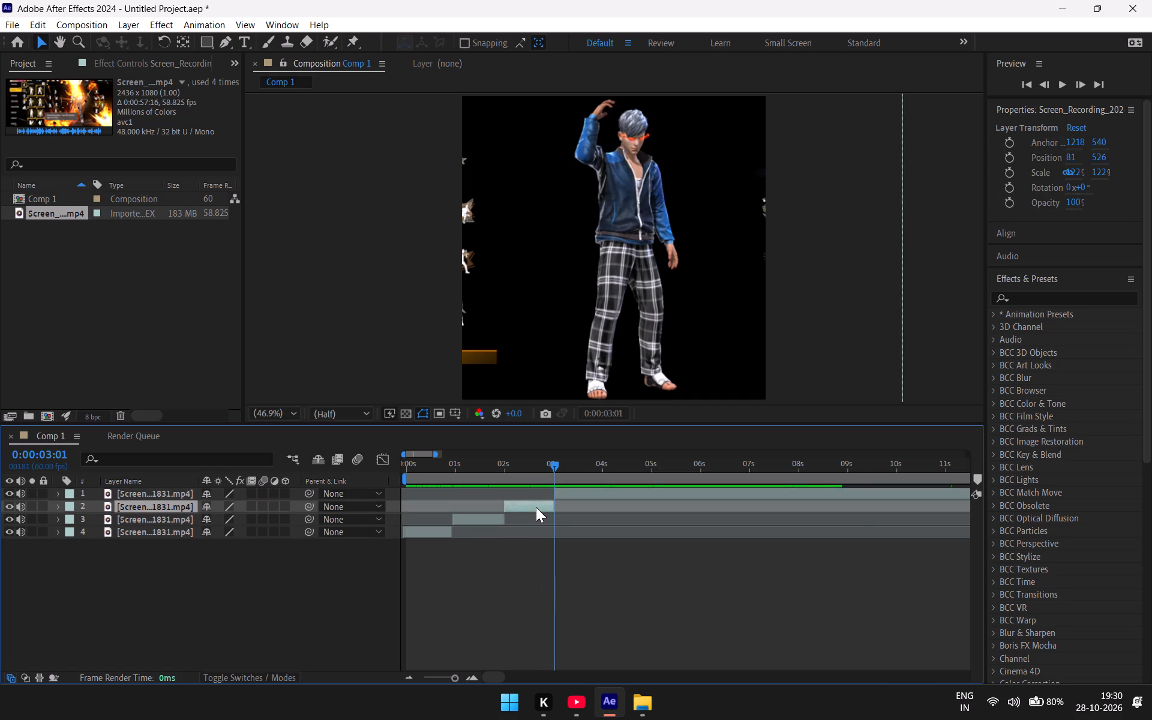
key("BackSpace")
Move the remaining red-effect clip back to begin right where the sword clip ends.
left_click_drag(574, 494, 548, 509)
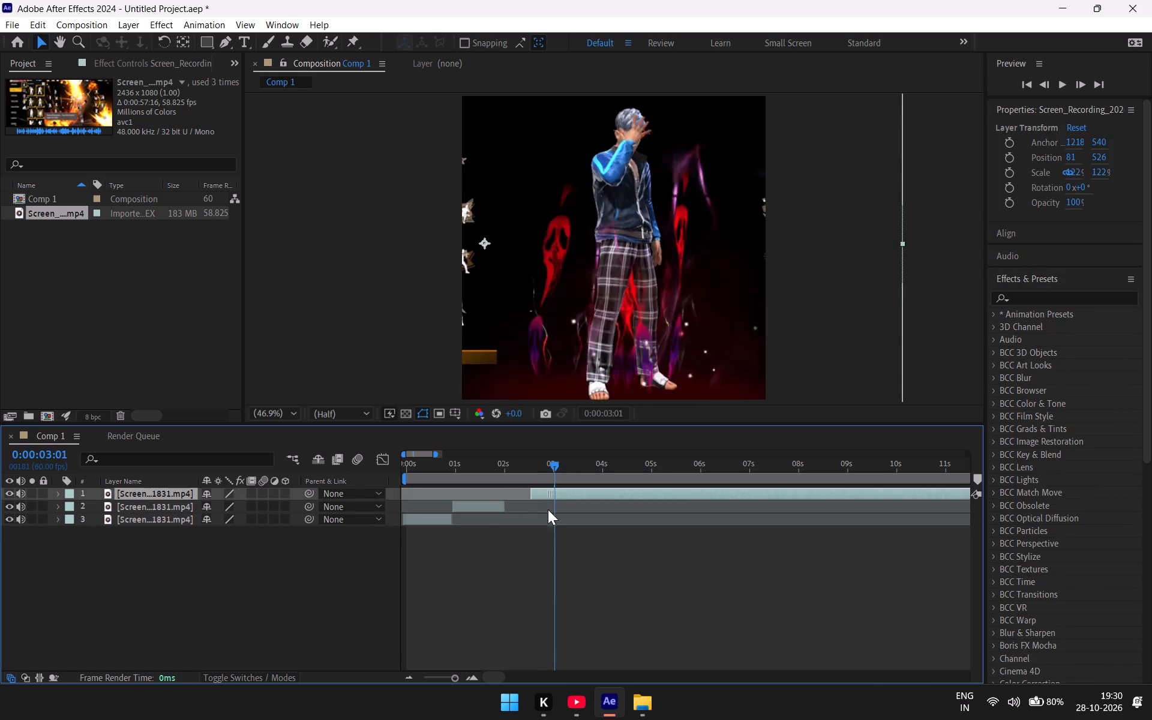
left_click_drag(548, 509, 524, 529)
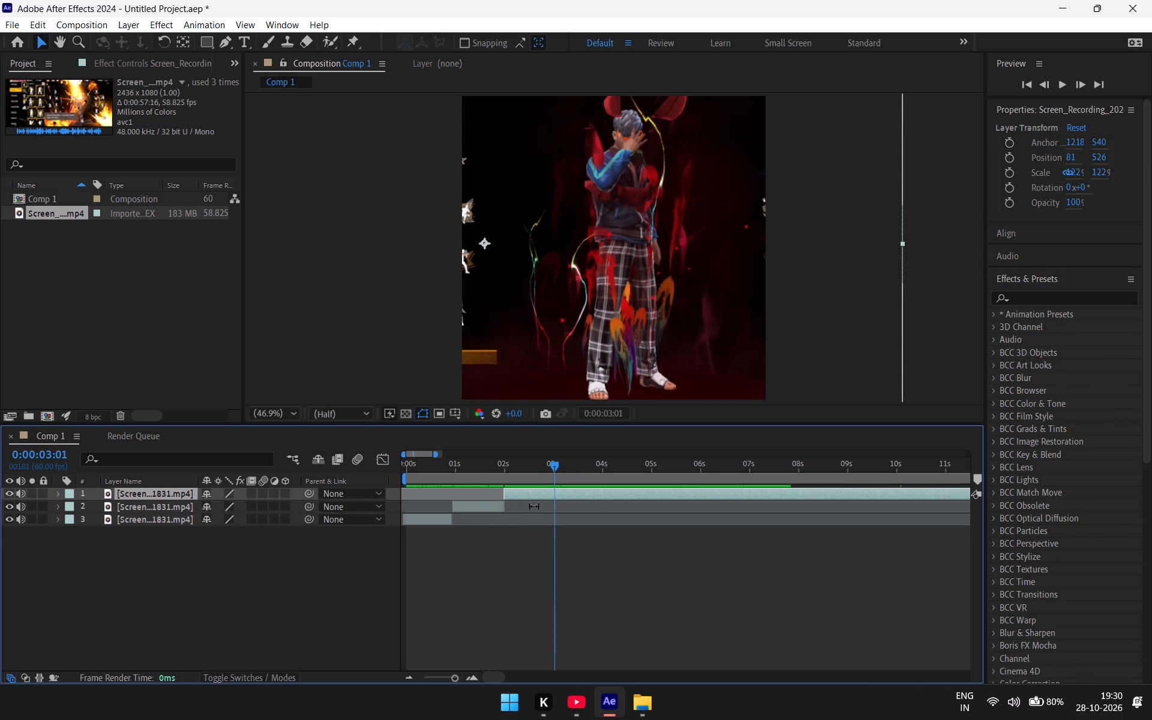
Play Comp 1 from the beginning to check how the gun, sword and red-effect clips run together.
left_click_drag(554, 464, 369, 595)
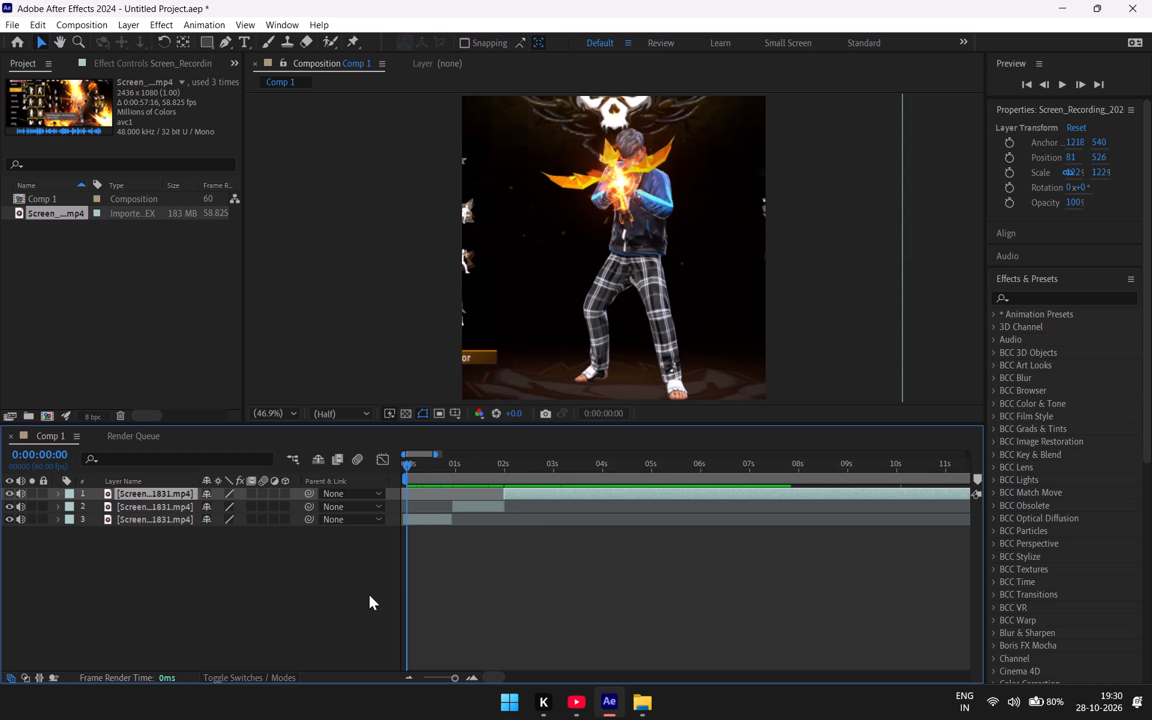
key("space")
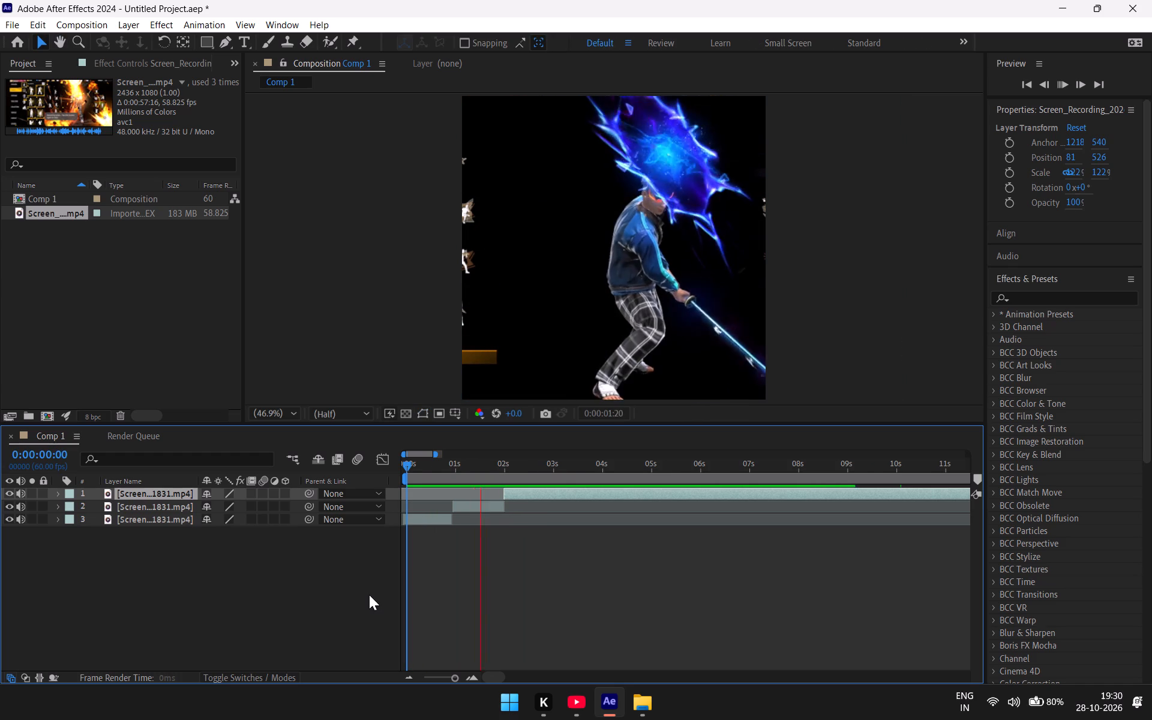
key("space")
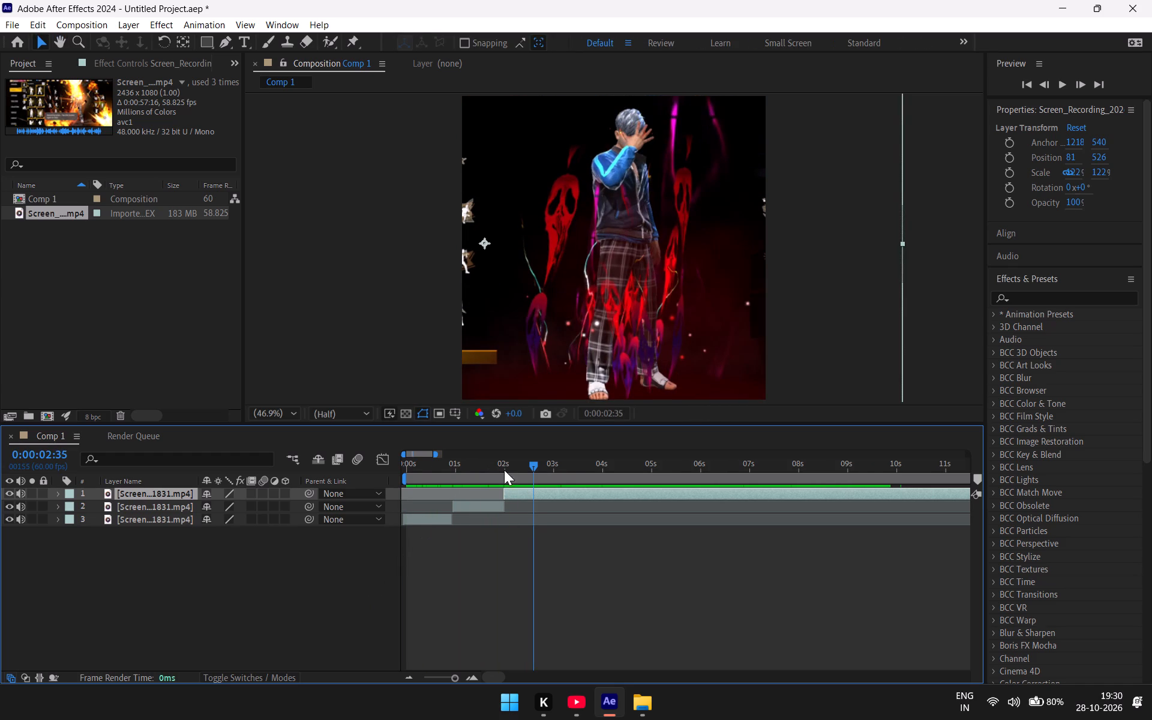
Split the uppermost screen recording layer at 0:00:02:59, during the hand-over-face pose with the red effects.
left_click_drag(534, 463, 556, 485)
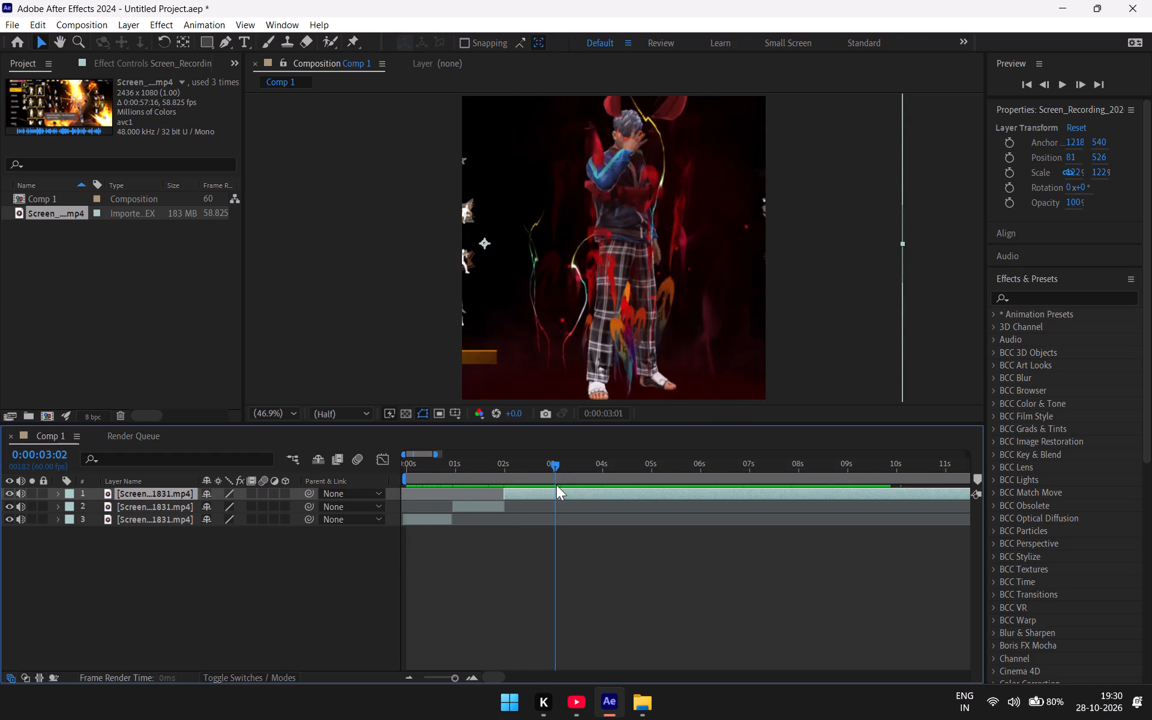
left_click_drag(556, 485, 554, 490)
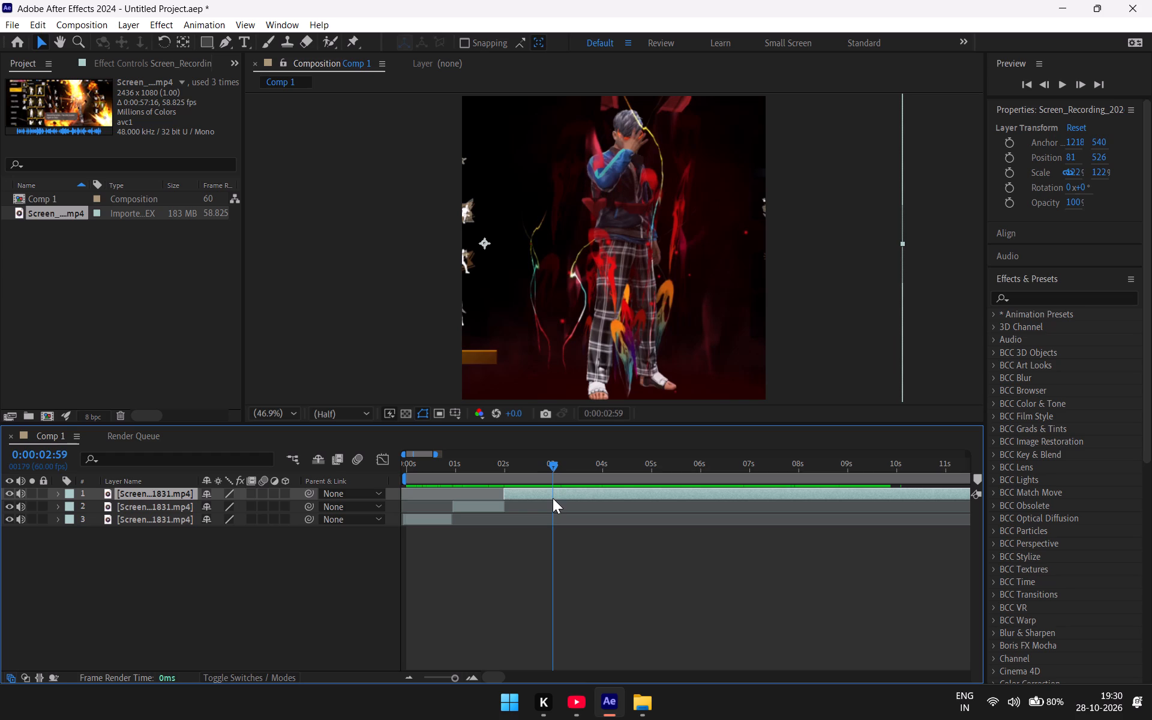
key("ctrl+shift+d")
Split the uppermost screen recording layer at 0:00:06:23, where white star sparkles surround the standing character on black.
left_click_drag(553, 459, 557, 461)
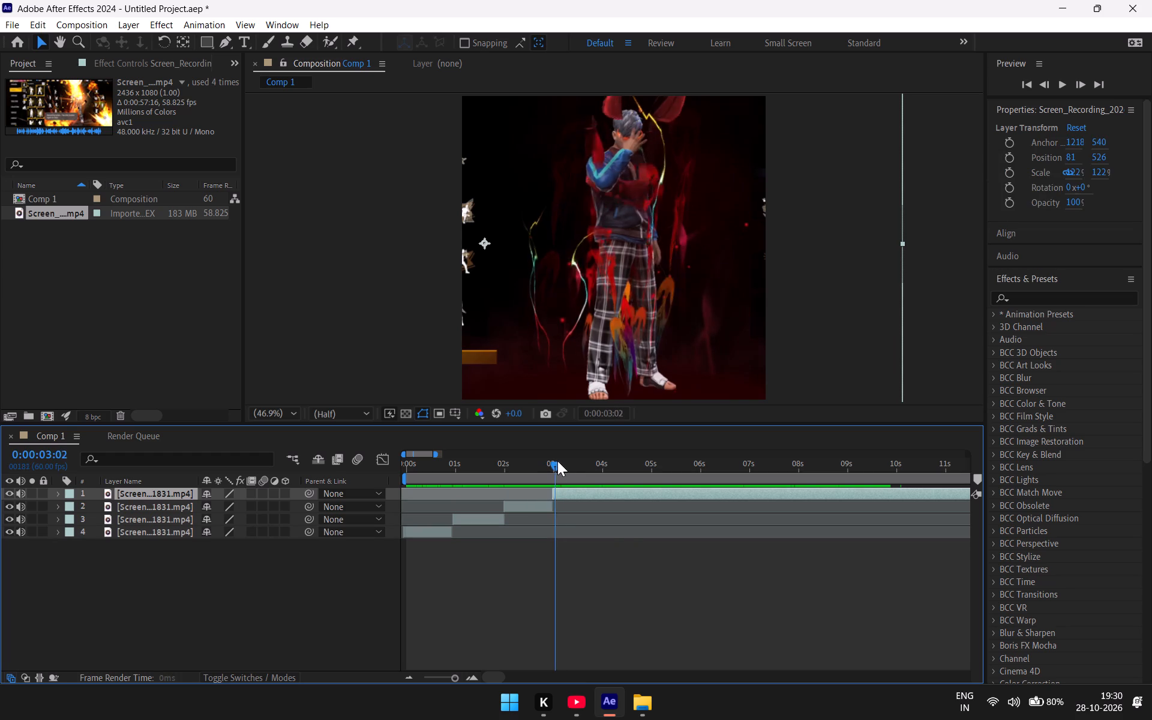
left_click_drag(557, 461, 718, 423)
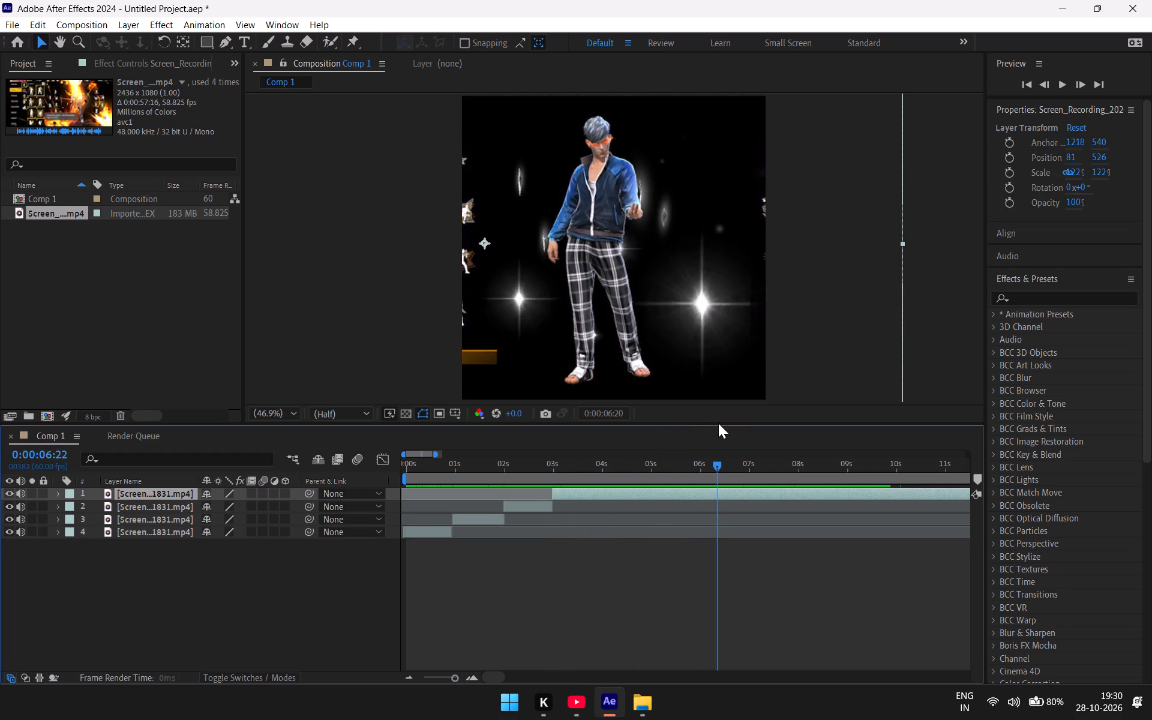
left_click_drag(718, 423, 763, 408)
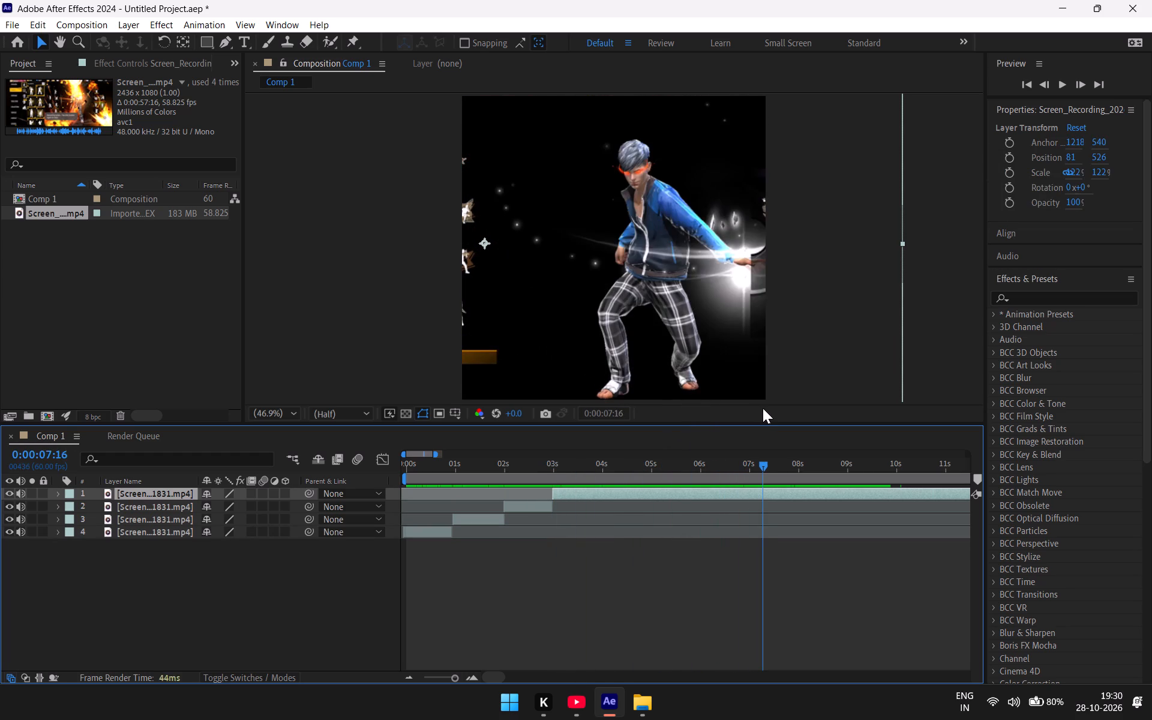
left_click_drag(763, 408, 802, 400)
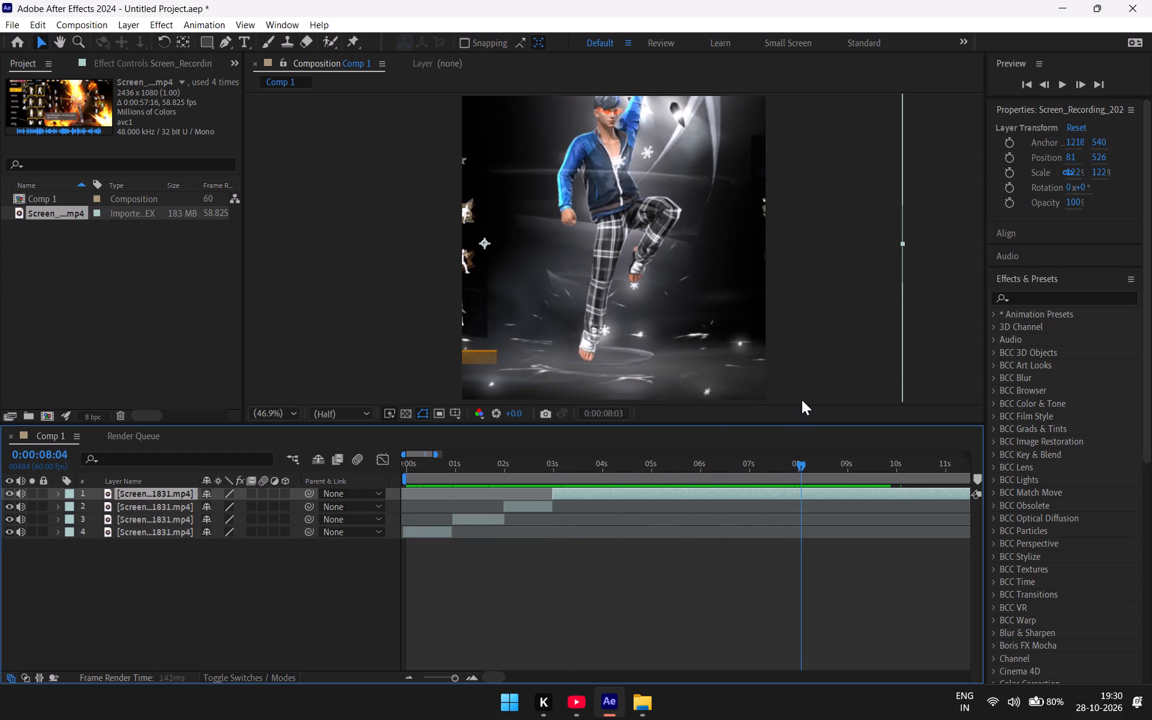
left_click_drag(802, 400, 860, 389)
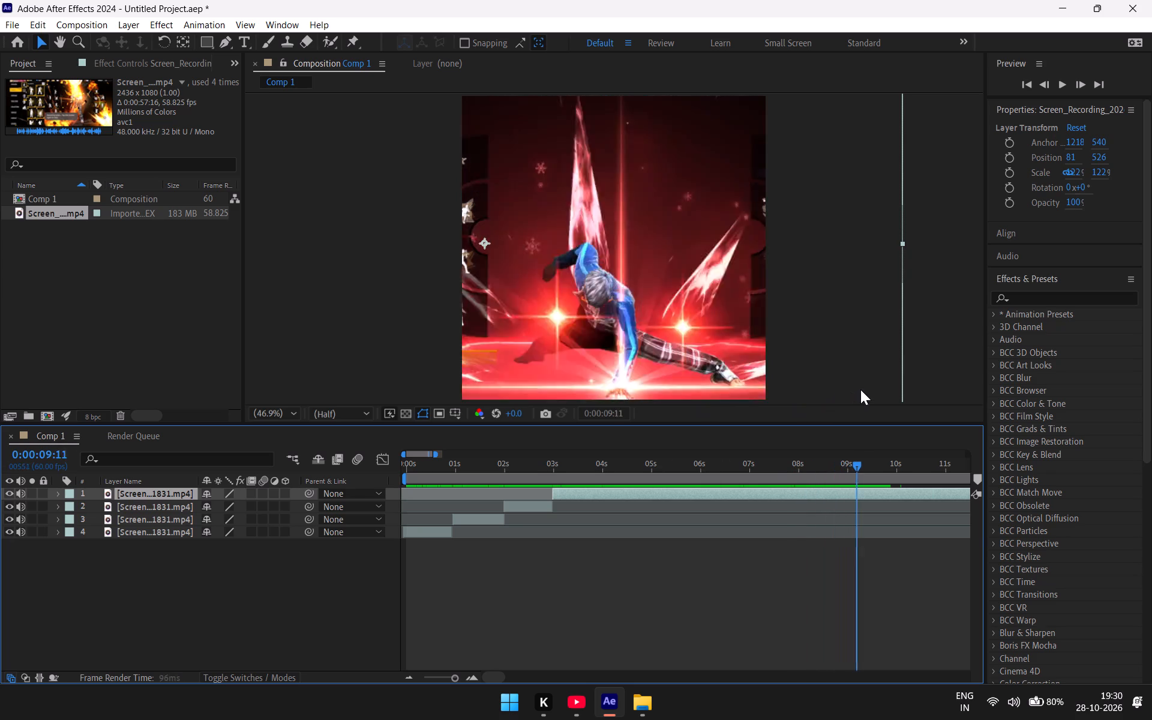
left_click_drag(860, 389, 883, 383)
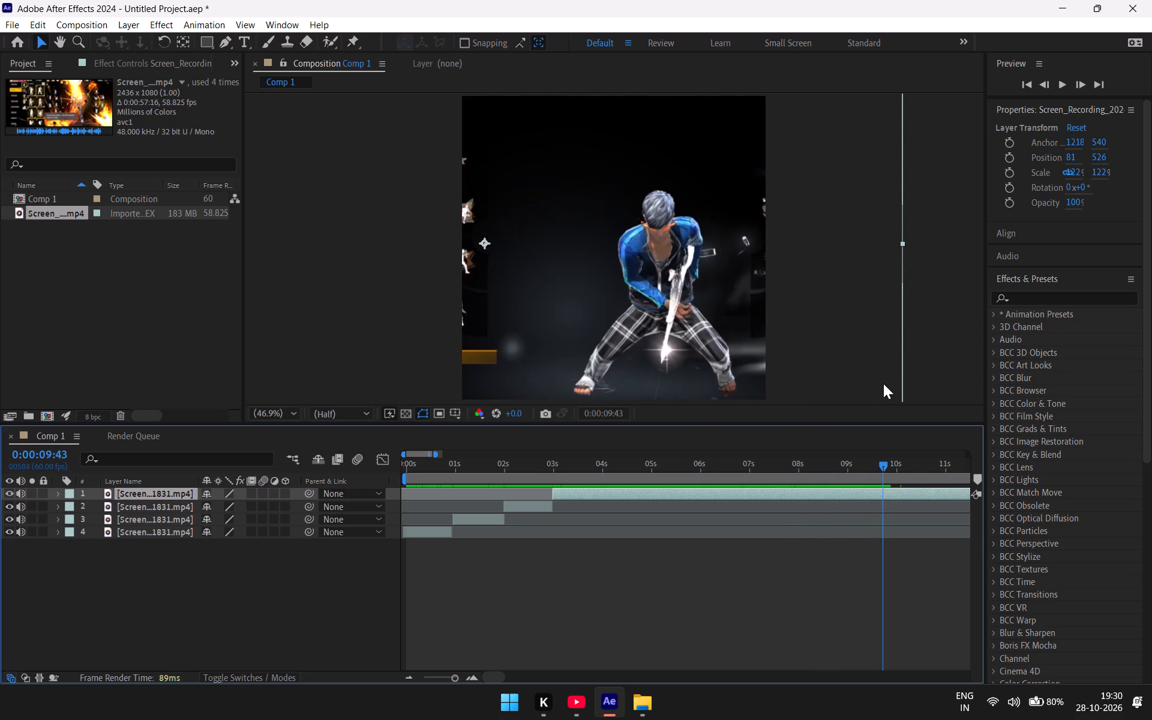
left_click_drag(883, 383, 883, 266)
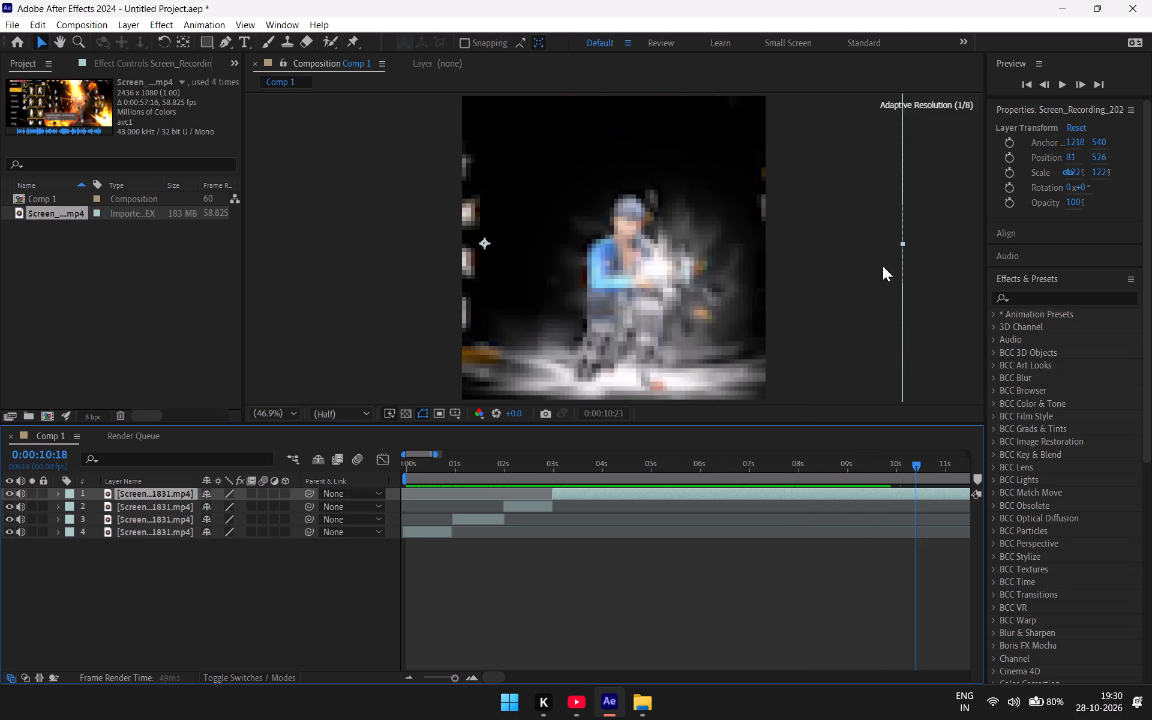
left_click_drag(883, 266, 591, 421)
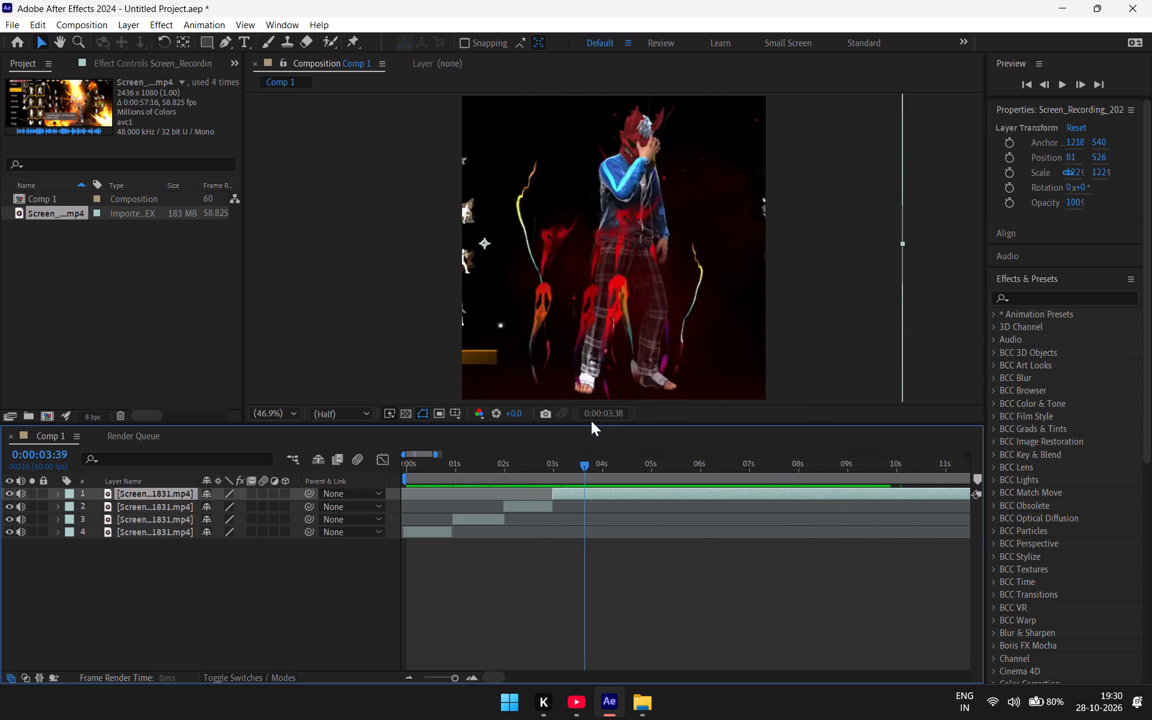
left_click_drag(591, 421, 692, 430)
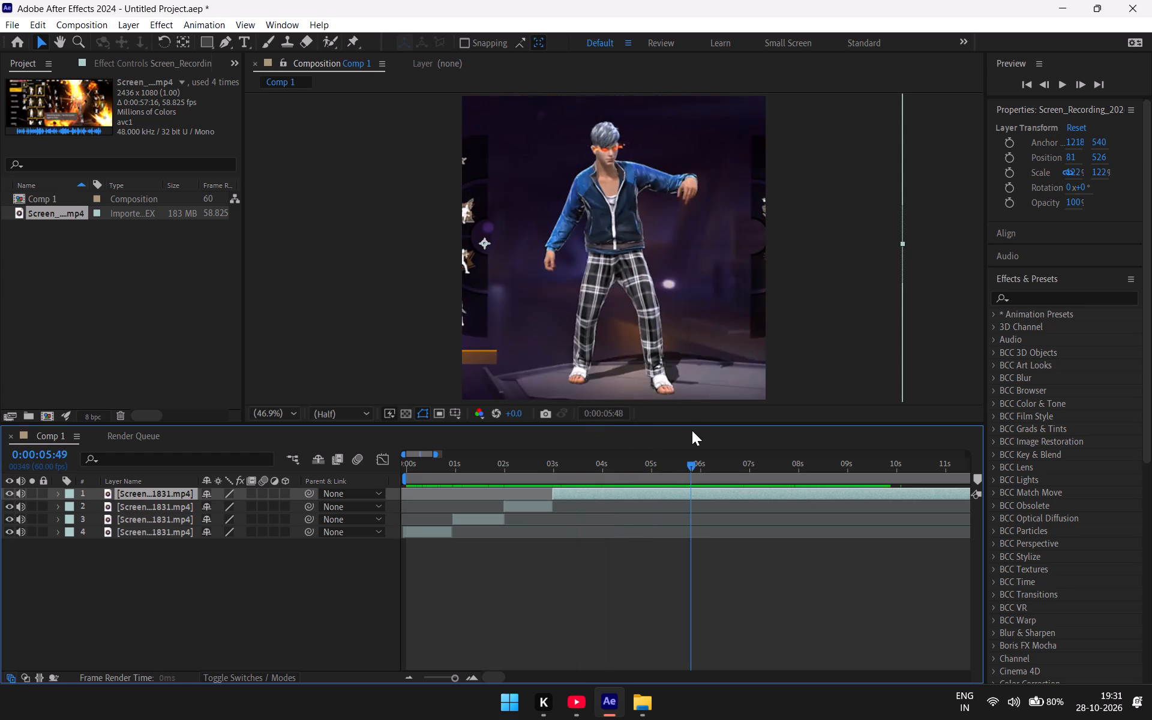
left_click_drag(692, 430, 722, 429)
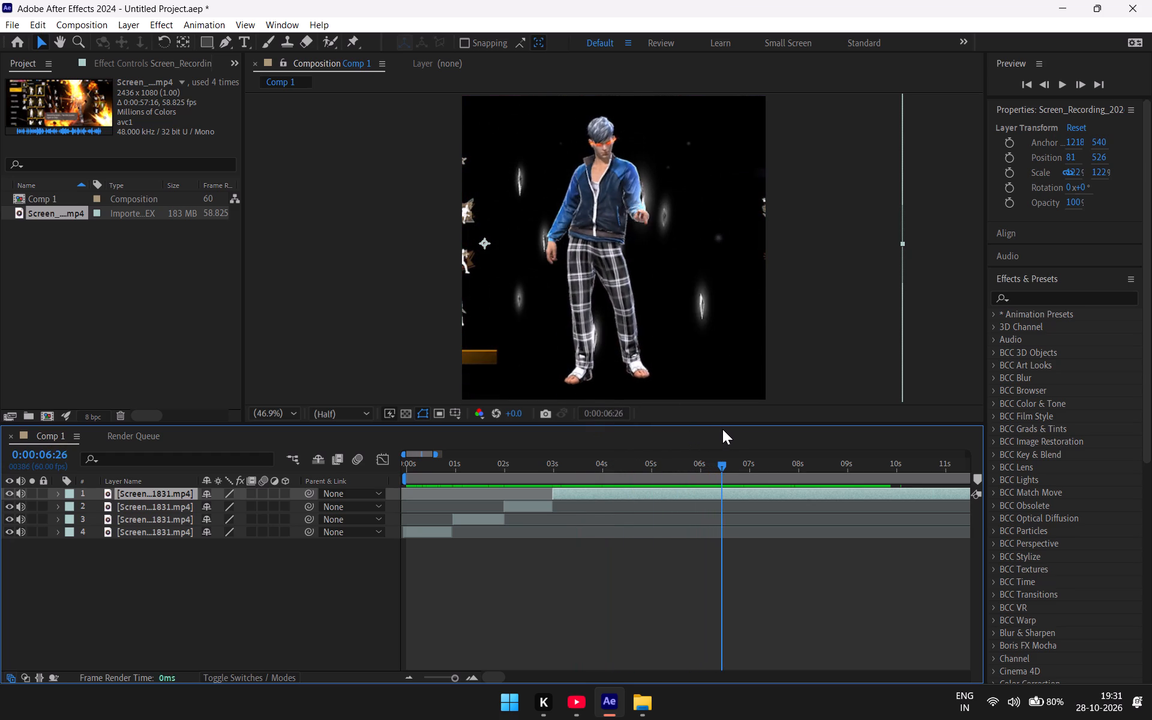
left_click_drag(722, 429, 661, 431)
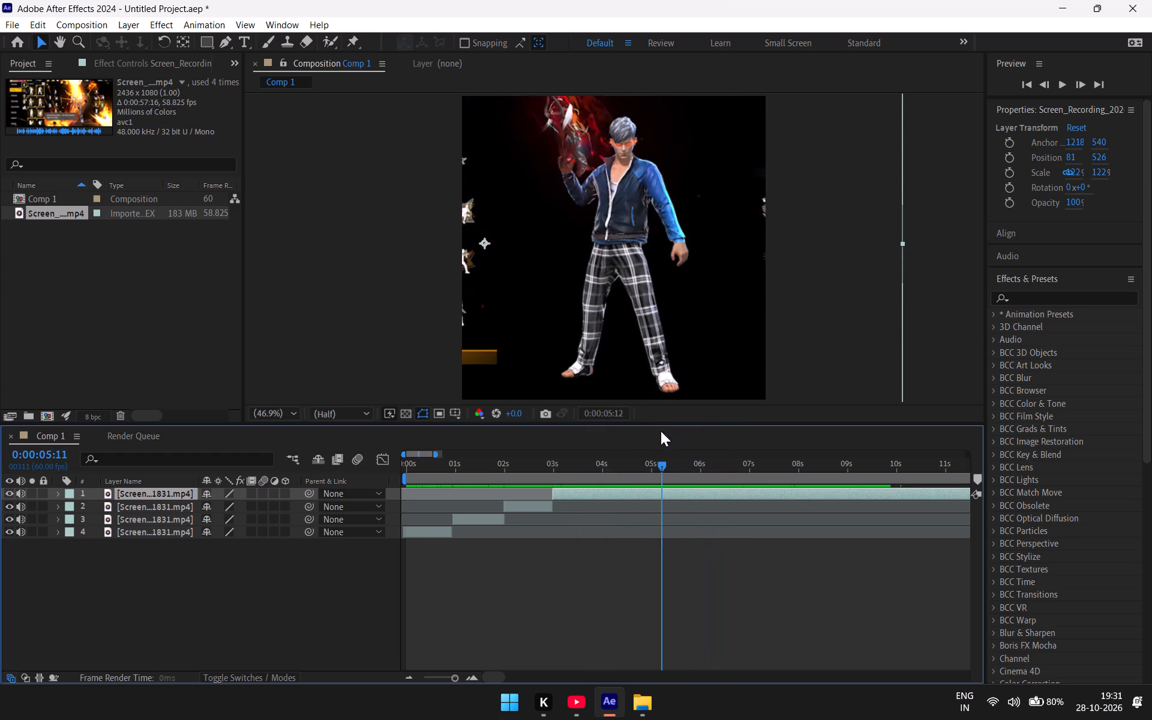
left_click_drag(661, 431, 689, 438)
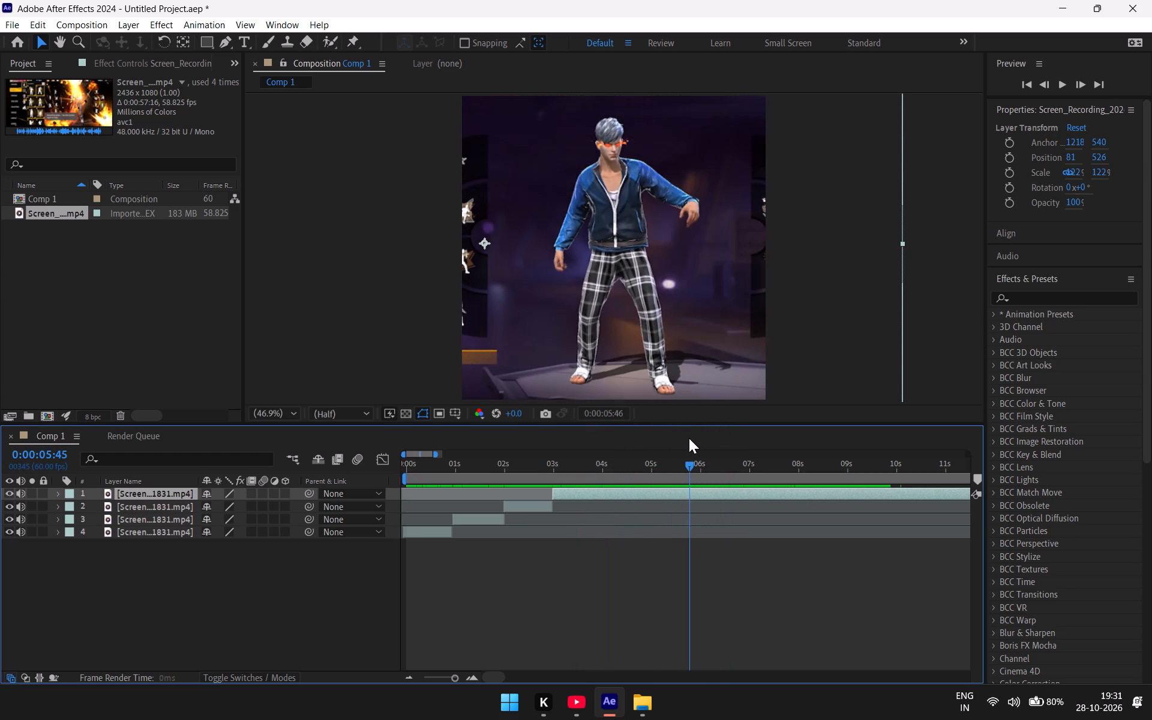
left_click_drag(689, 438, 694, 440)
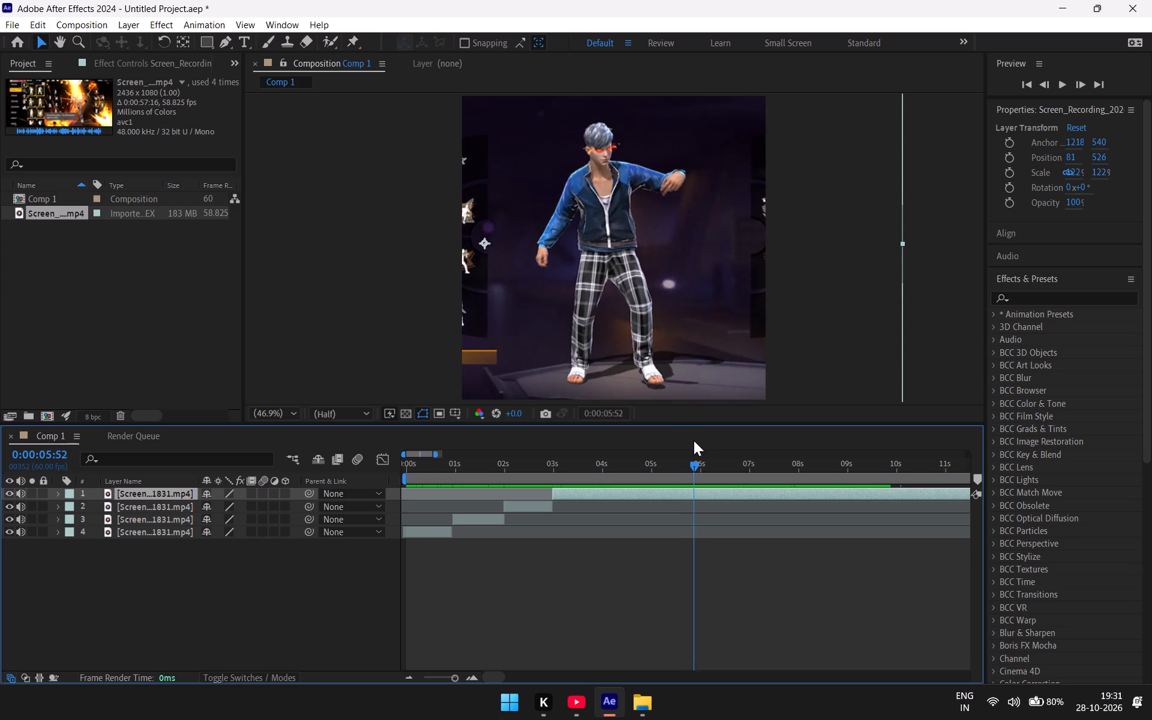
left_click_drag(694, 440, 741, 446)
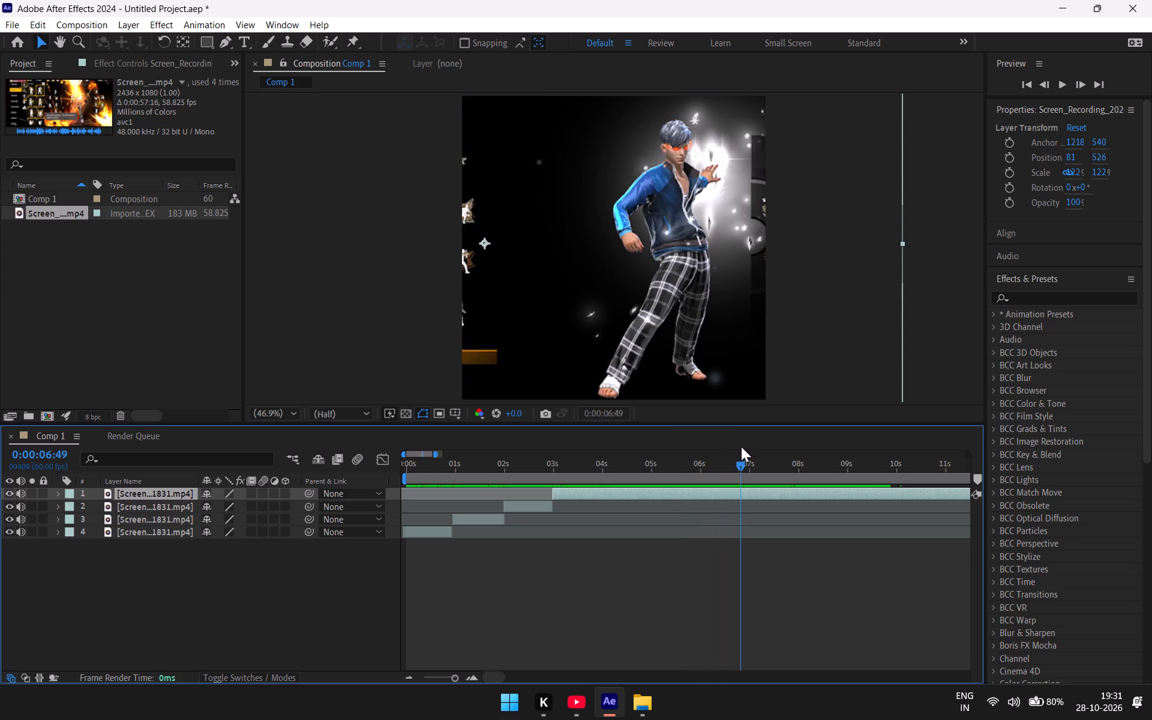
left_click_drag(741, 446, 721, 440)
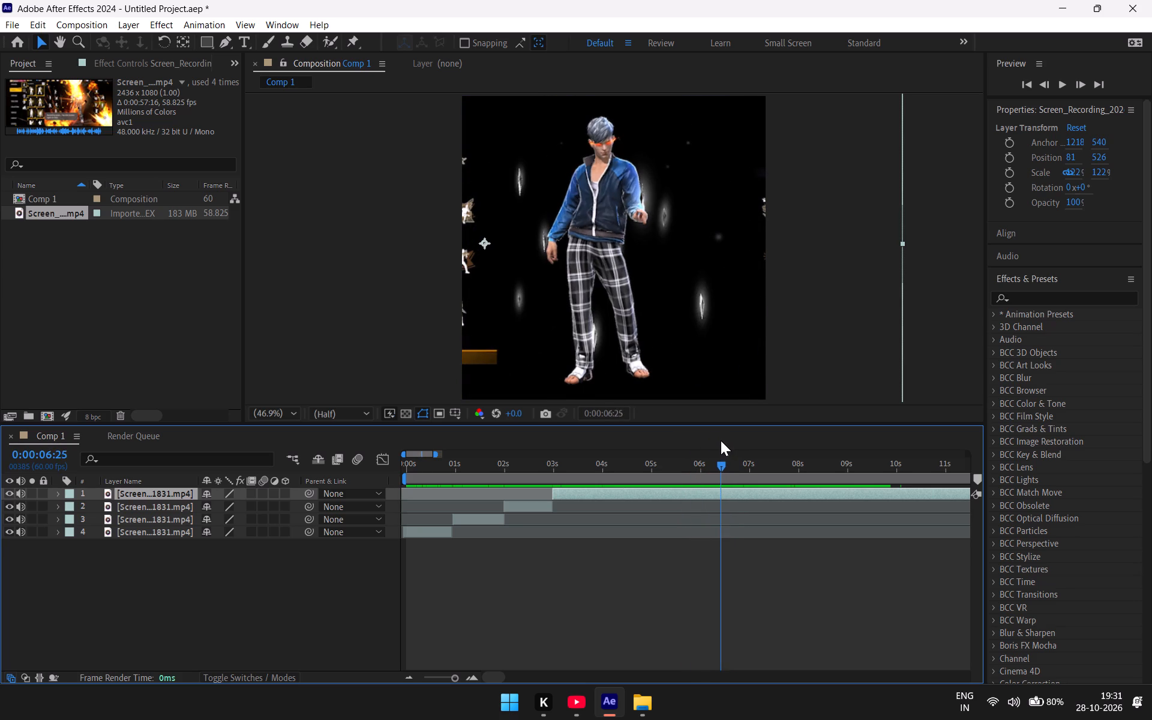
left_click_drag(721, 440, 719, 440)
key("ctrl+shift+d")
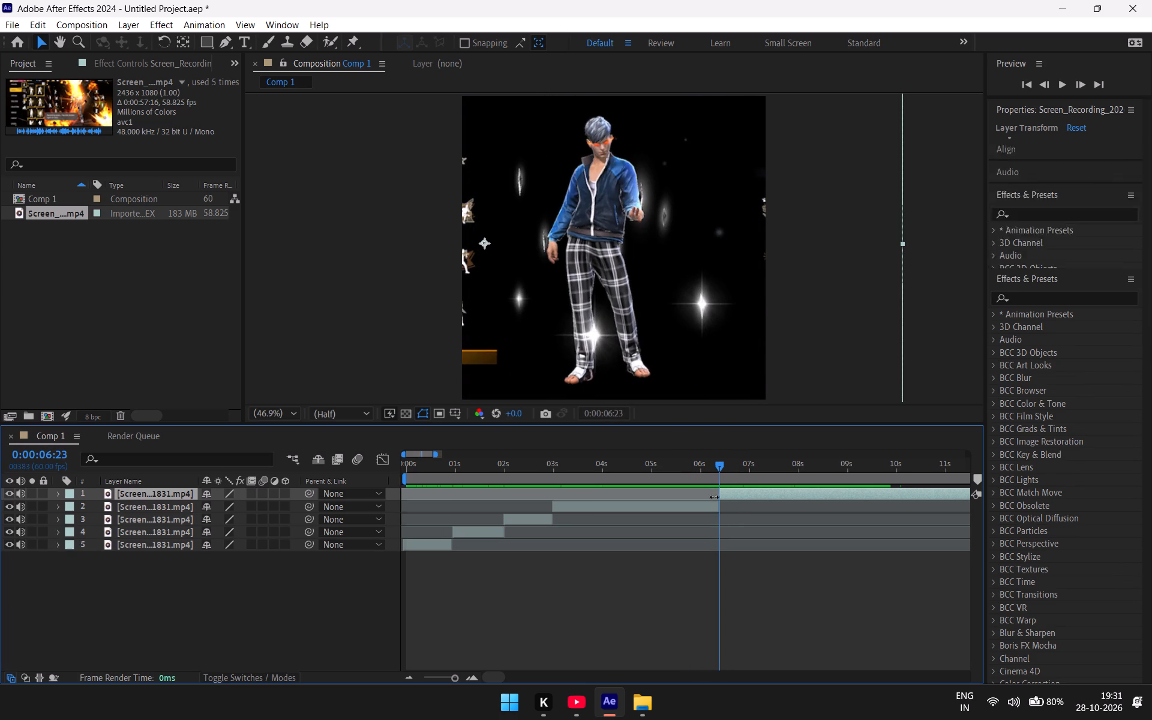
Delete the segment between 0:00:02:59 and 0:00:06:23 and move the remaining clip back to begin right where the red-effect clip ends.
left_click(705, 503)
key("BackSpace")
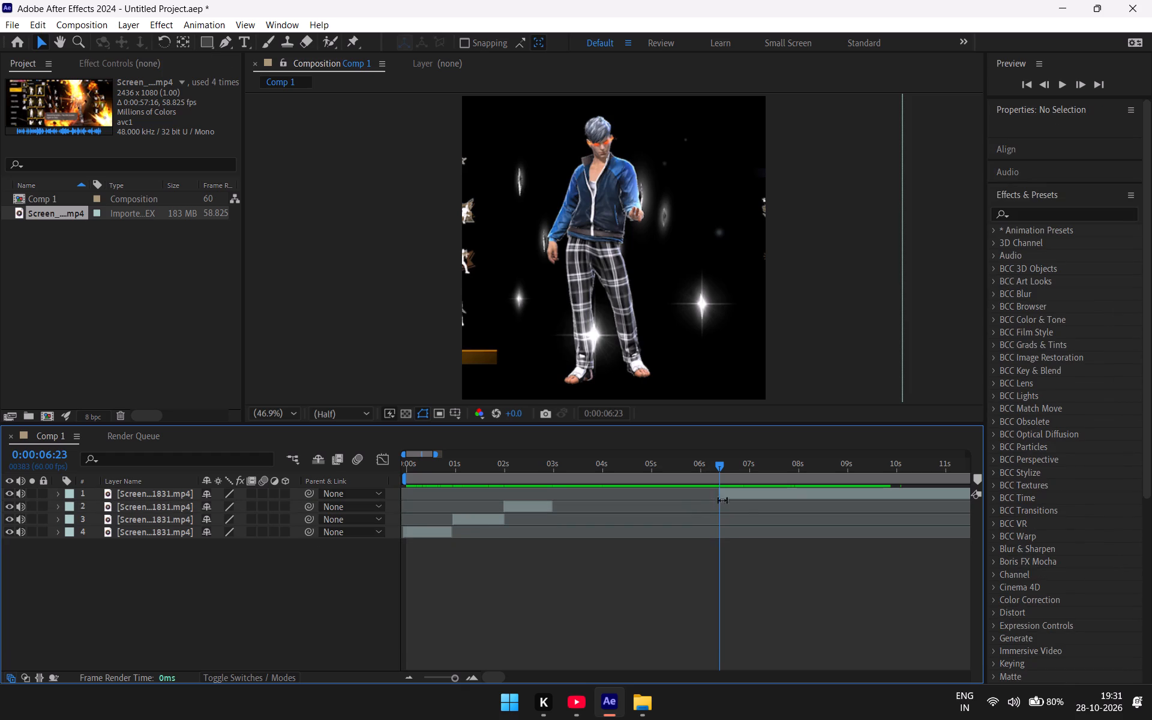
left_click_drag(737, 494, 570, 536)
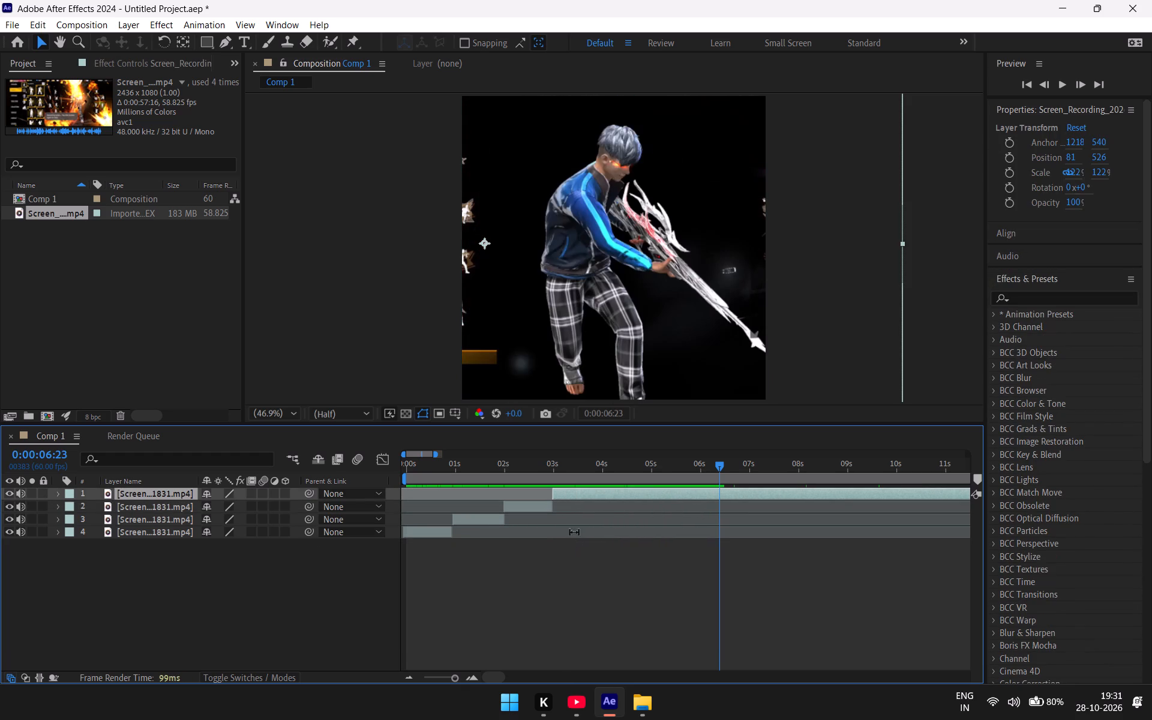
Split the uppermost screen recording layer at 0:00:06:32, where the white energy burst flares in front of the character's gun.
left_click_drag(722, 463, 568, 513)
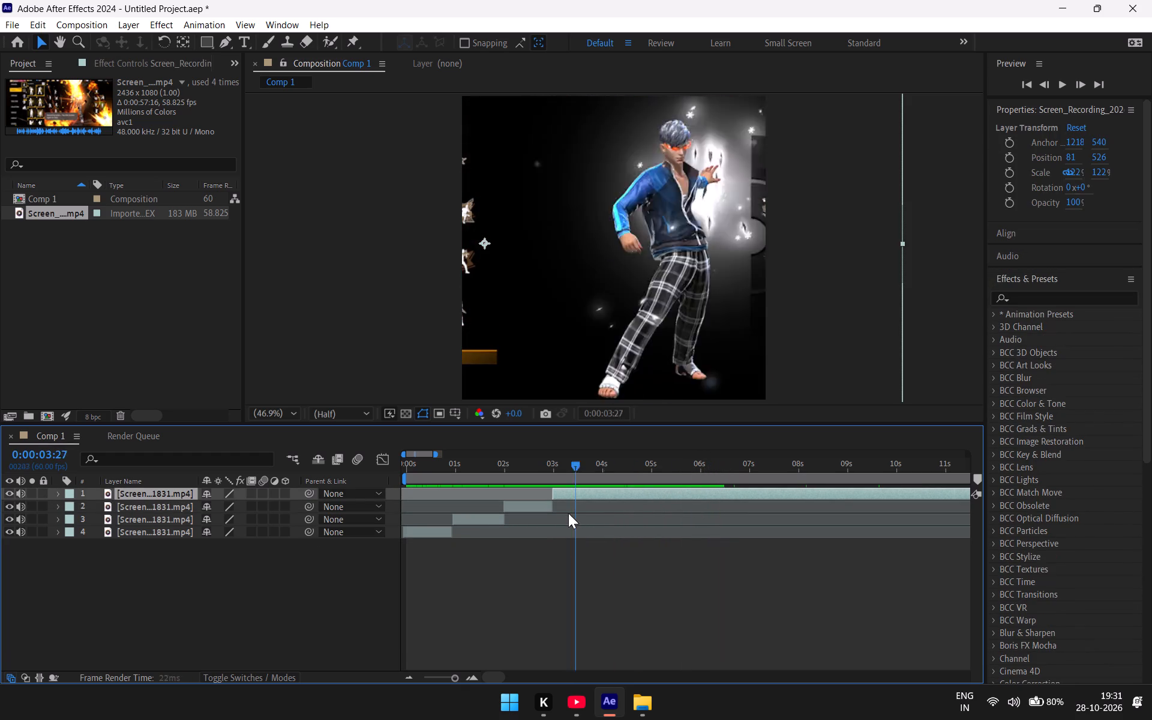
left_click_drag(568, 513, 595, 512)
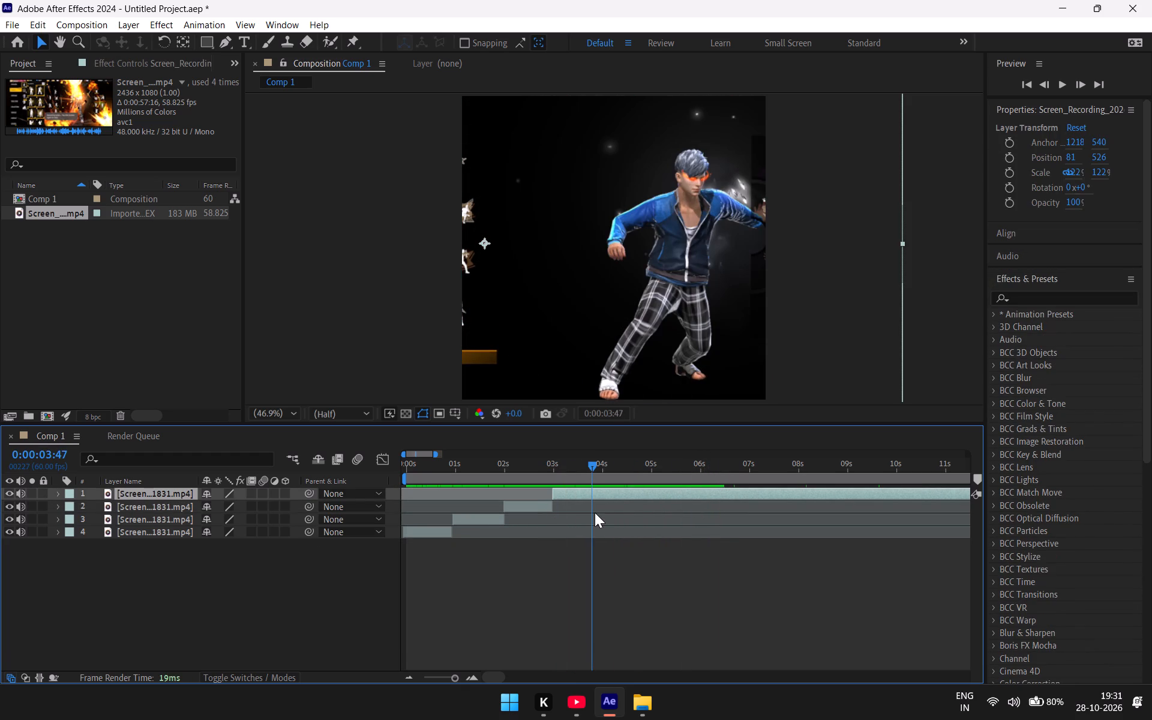
left_click_drag(595, 512, 587, 524)
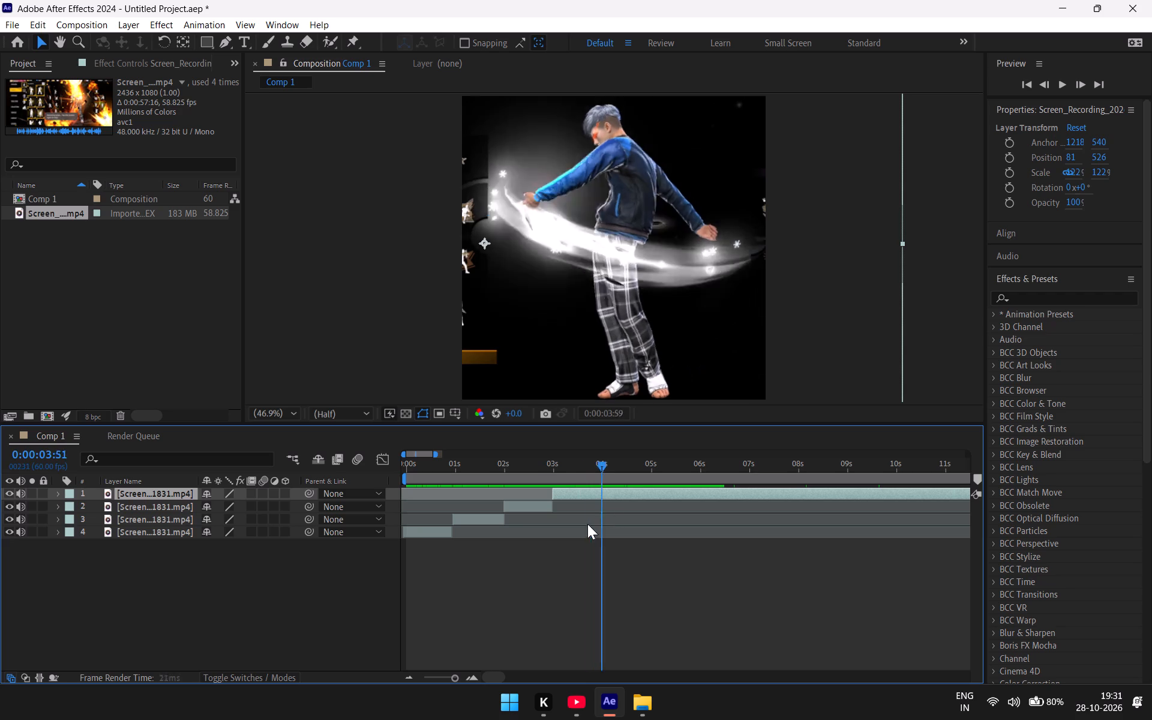
left_click_drag(587, 524, 634, 515)
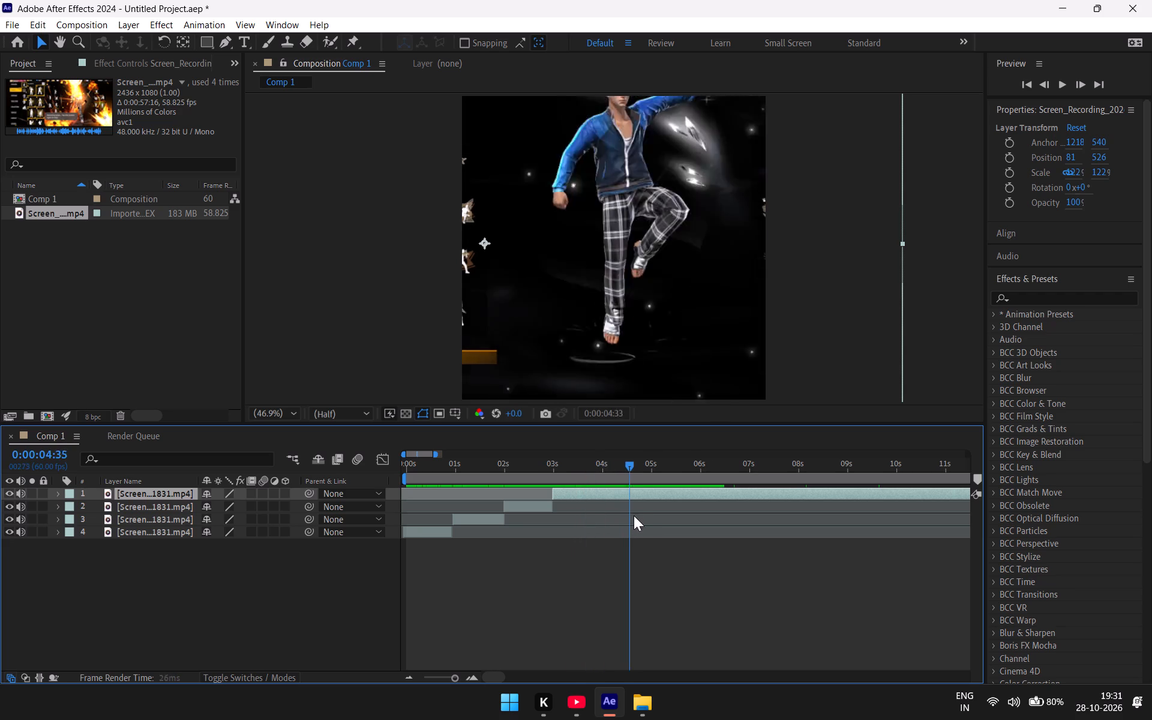
left_click_drag(634, 515, 715, 475)
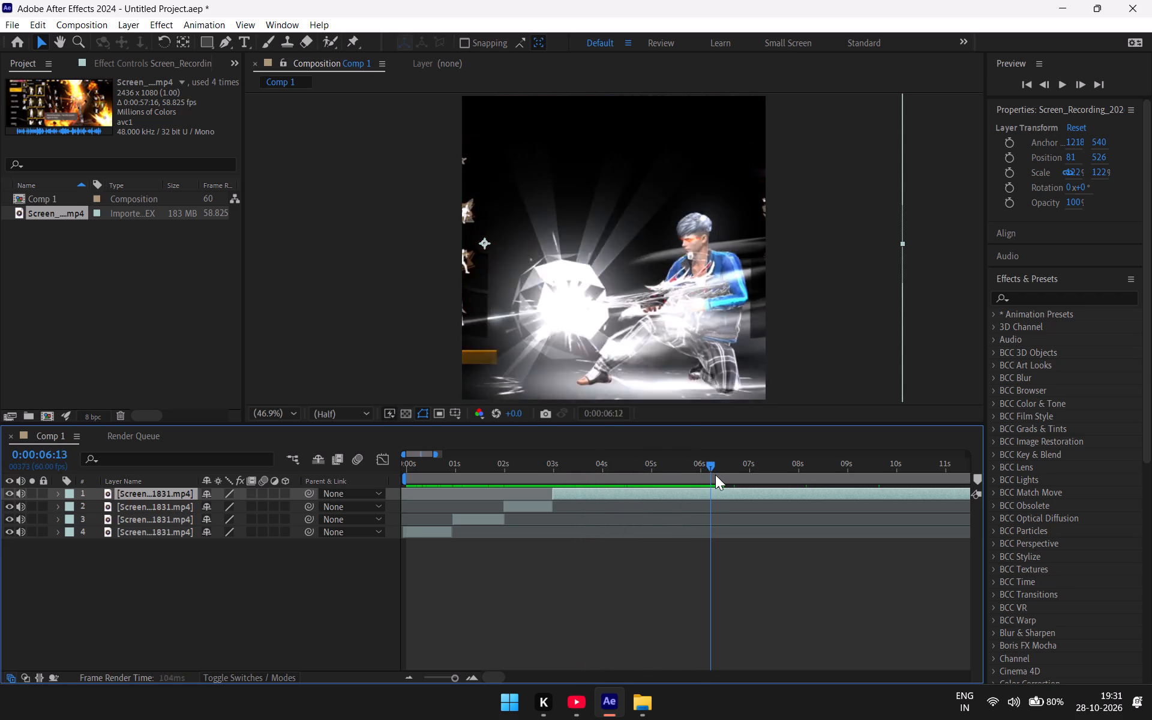
left_click_drag(715, 475, 736, 466)
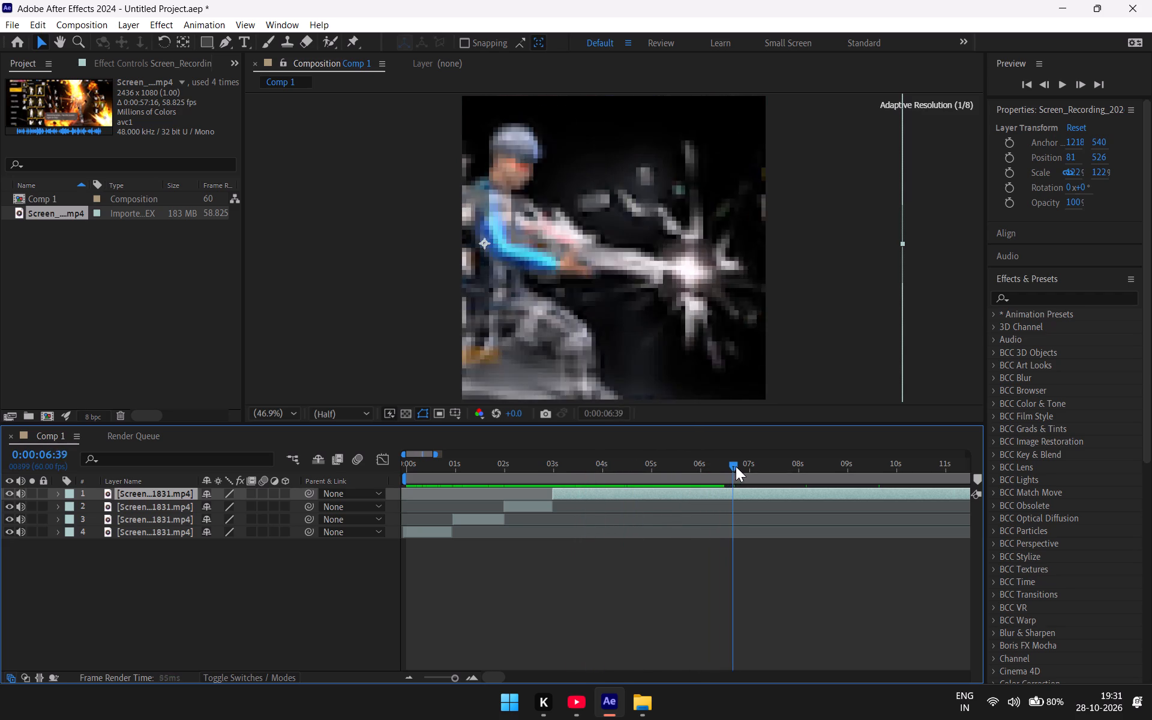
left_click_drag(736, 466, 730, 477)
left_click(727, 493)
key("ctrl+shift+d")
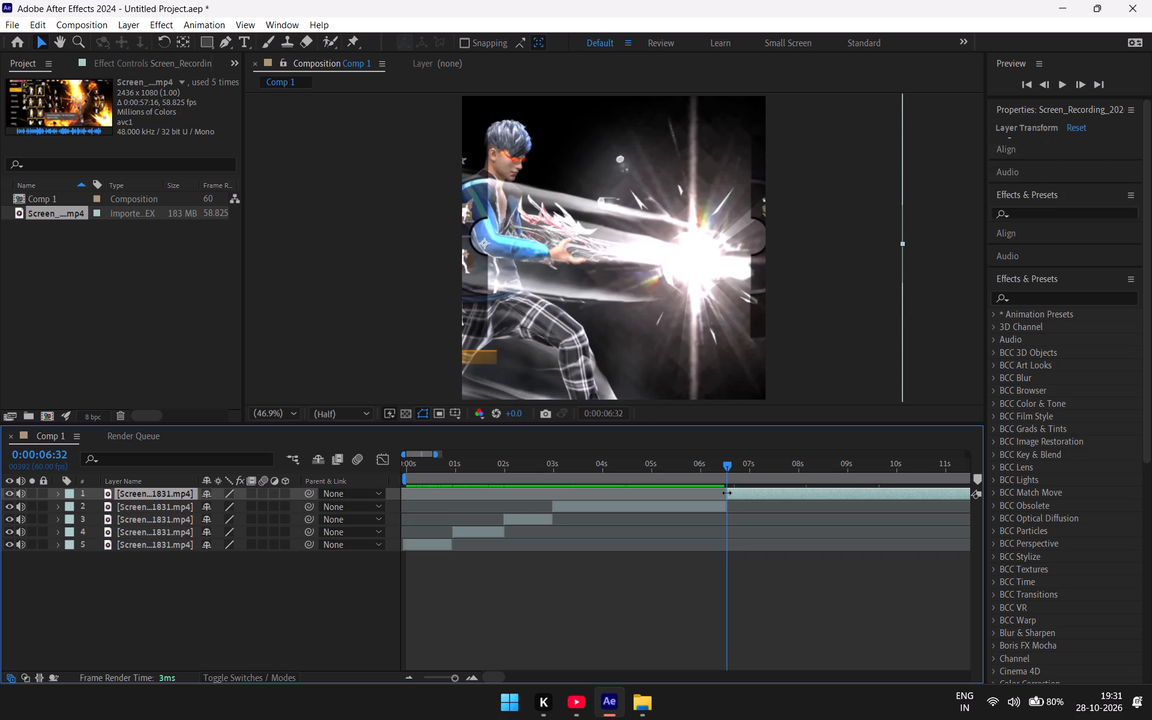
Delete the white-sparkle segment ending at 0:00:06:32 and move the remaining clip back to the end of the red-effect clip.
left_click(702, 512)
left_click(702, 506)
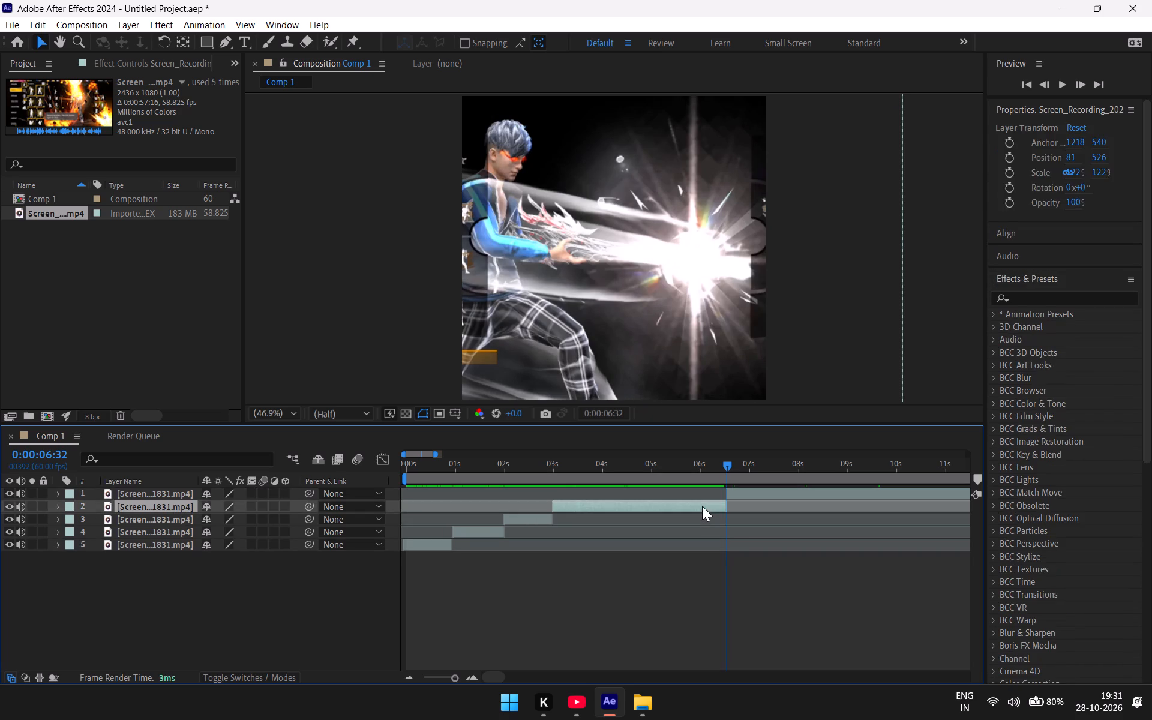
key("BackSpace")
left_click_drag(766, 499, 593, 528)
Examine the start of the moved gun-burst clip between about 0:00:03:03 and 0:00:03:50.
left_click_drag(725, 467, 553, 518)
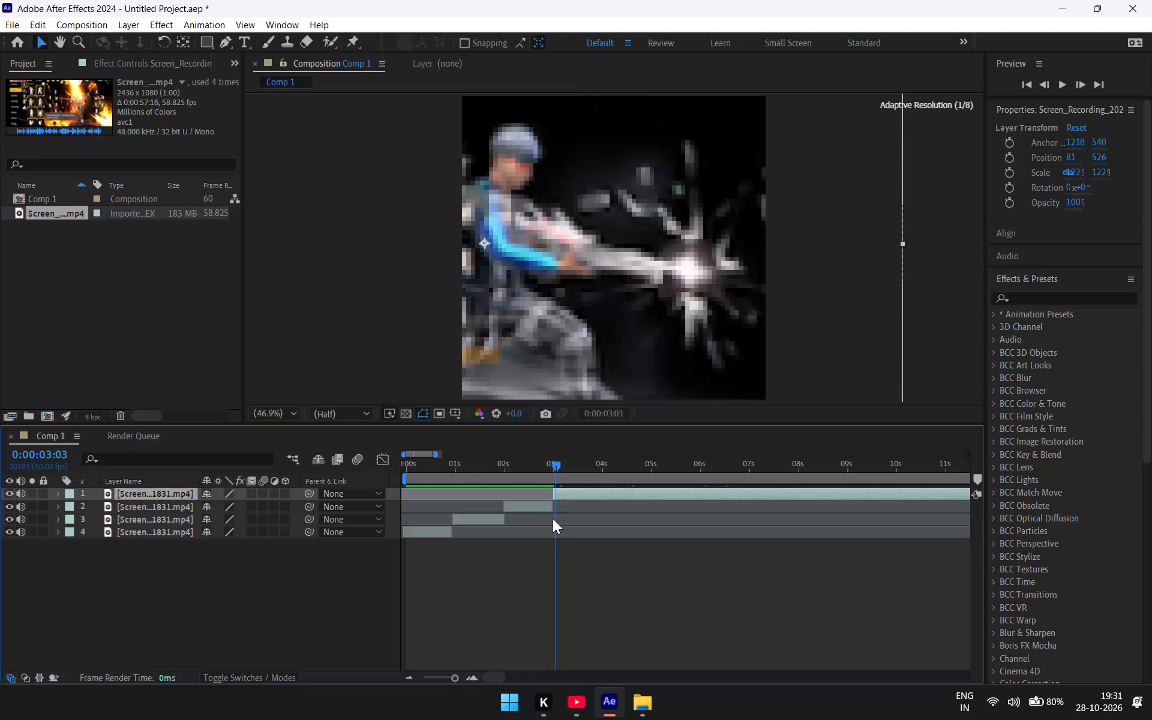
left_click_drag(553, 518, 563, 517)
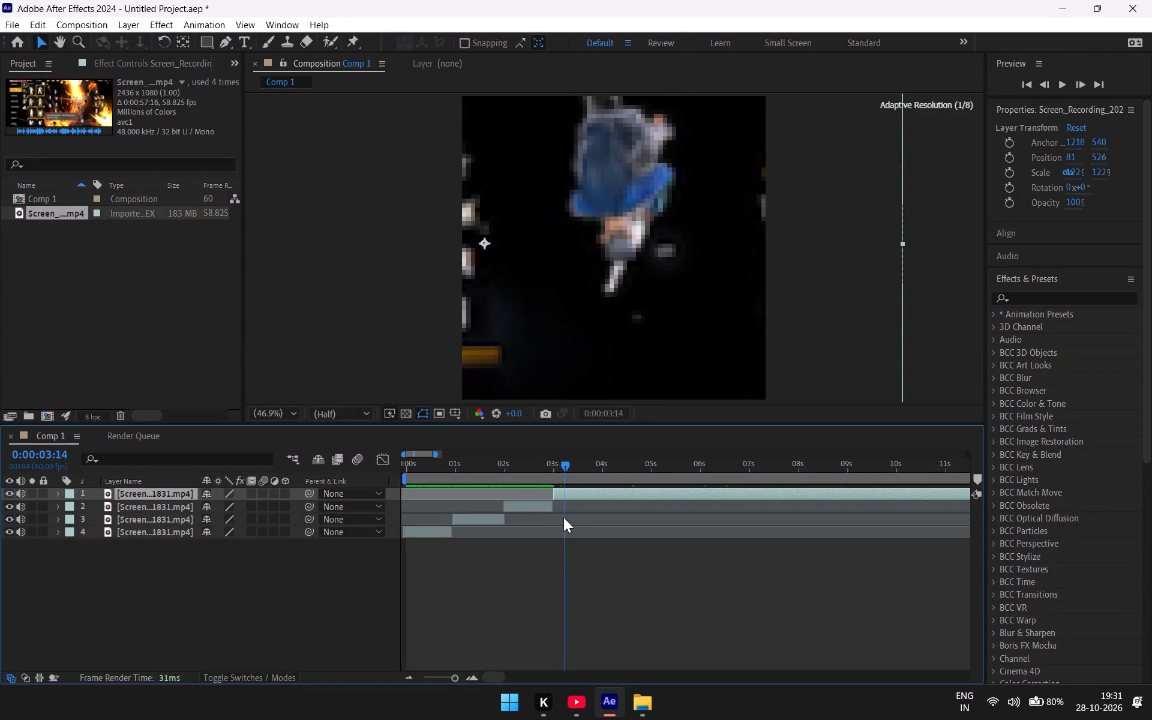
left_click_drag(563, 517, 593, 515)
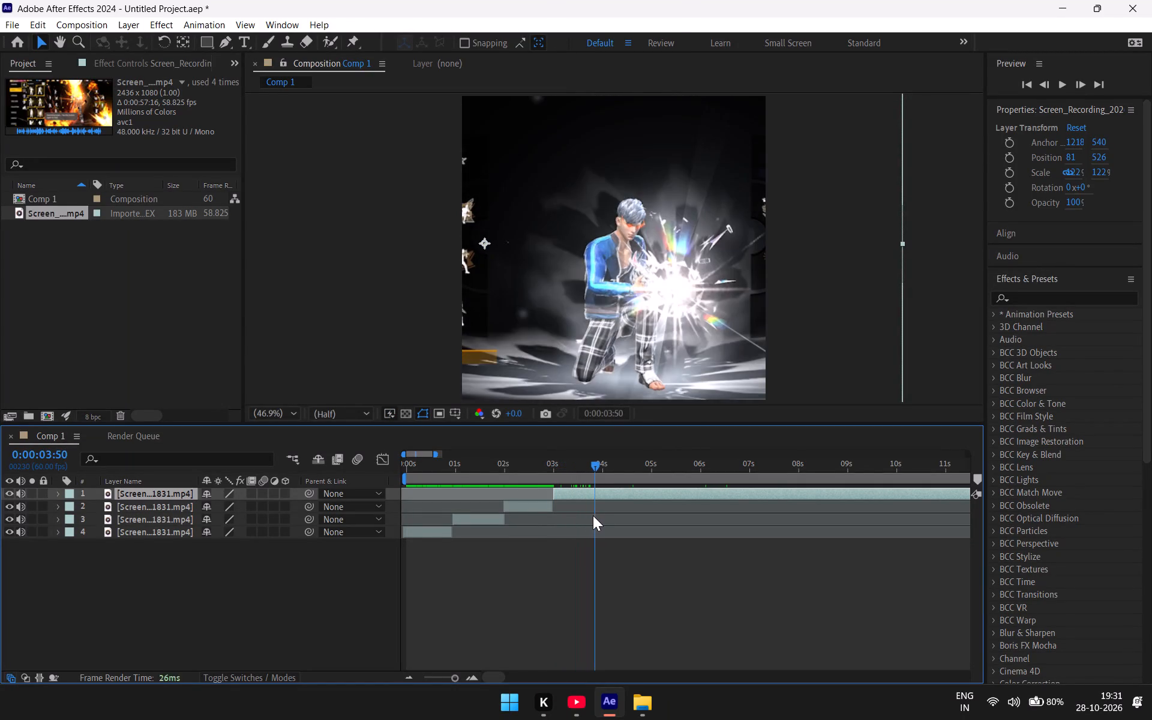
left_click_drag(593, 515, 588, 530)
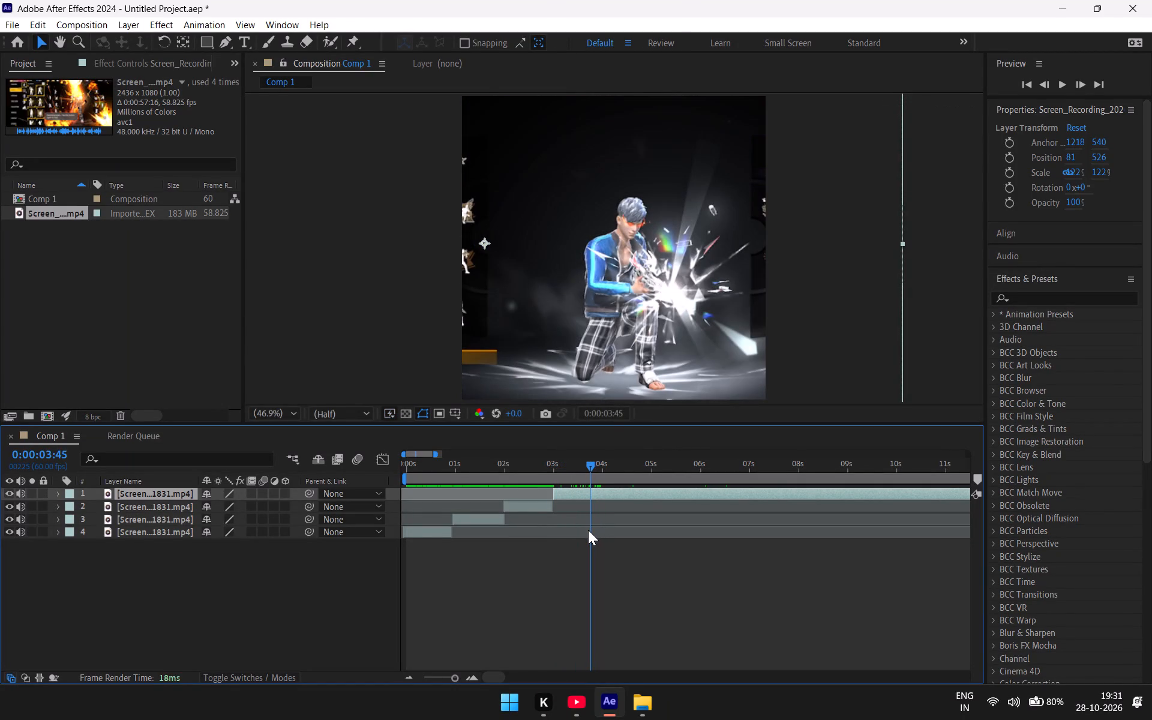
left_click_drag(588, 530, 572, 549)
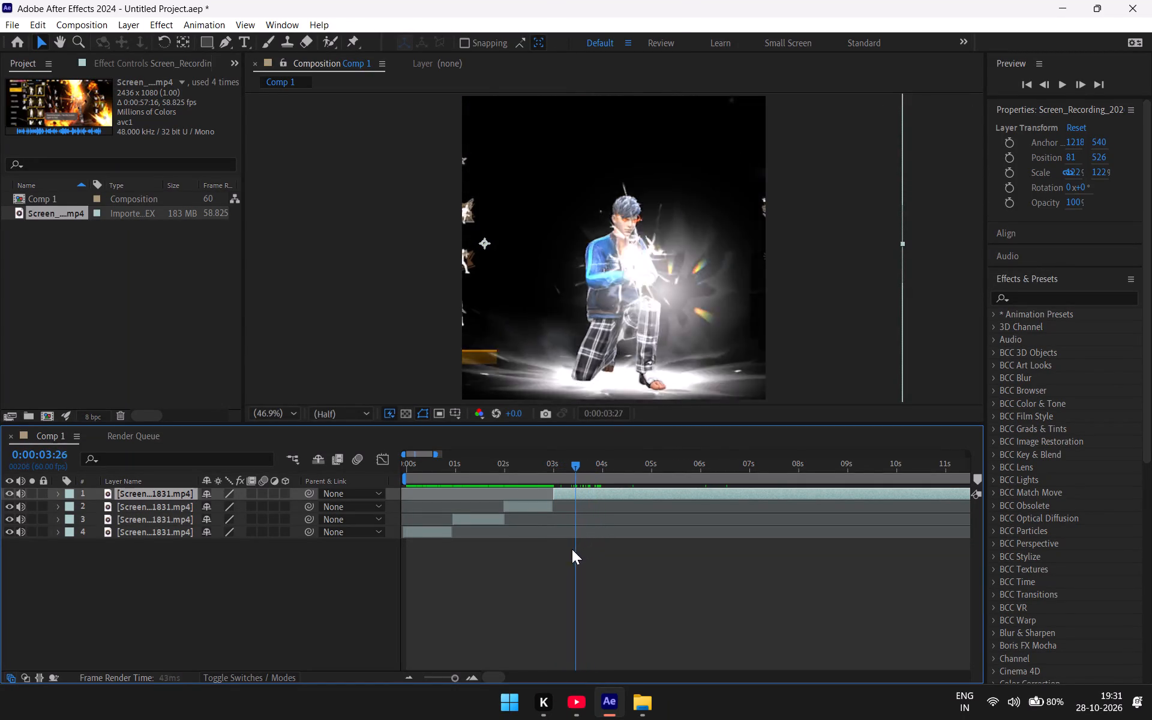
left_click_drag(572, 549, 570, 553)
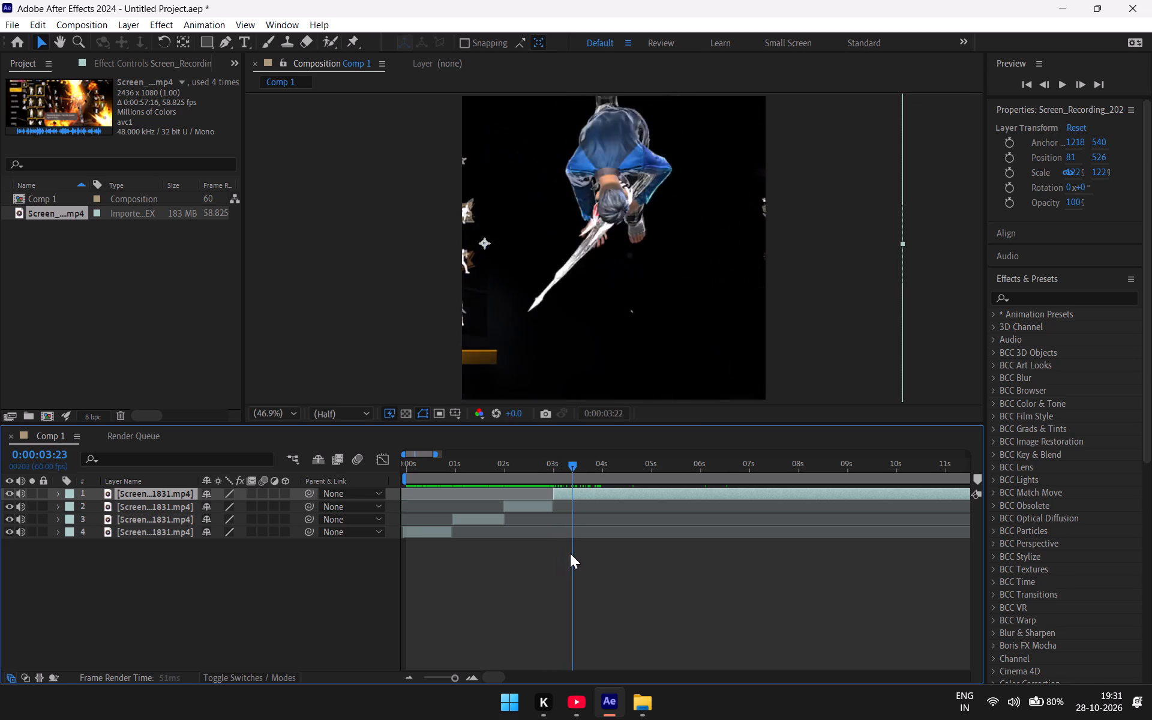
left_click_drag(570, 553, 586, 548)
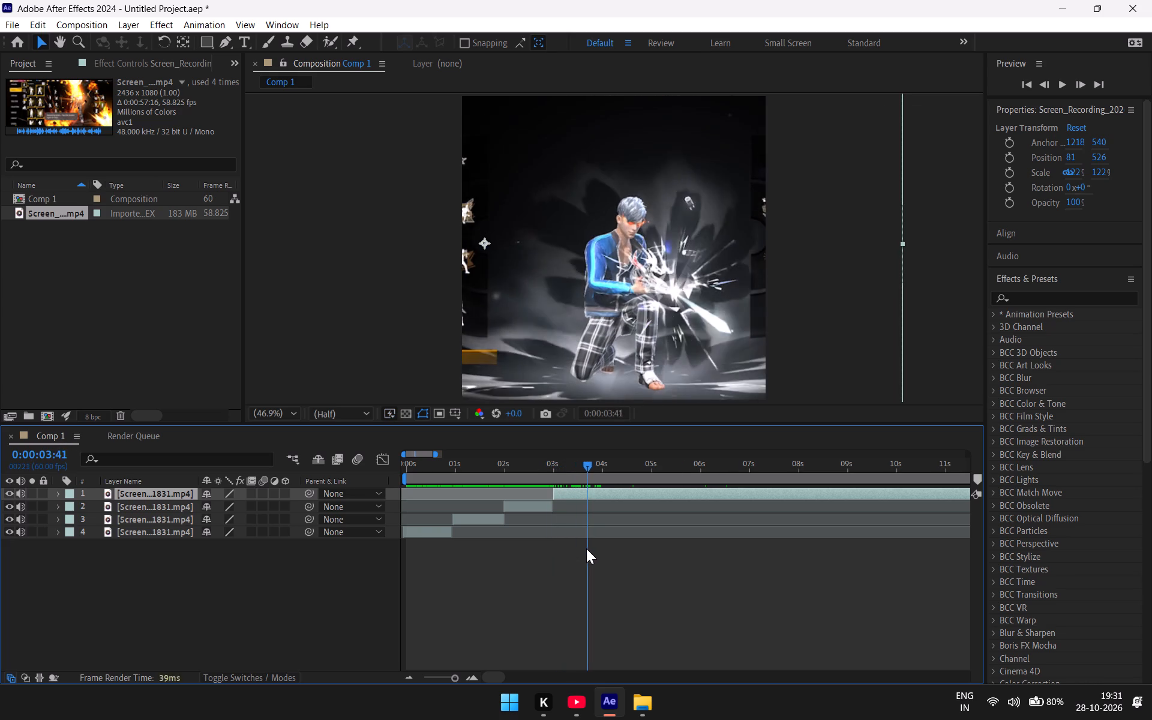
left_click_drag(586, 548, 600, 538)
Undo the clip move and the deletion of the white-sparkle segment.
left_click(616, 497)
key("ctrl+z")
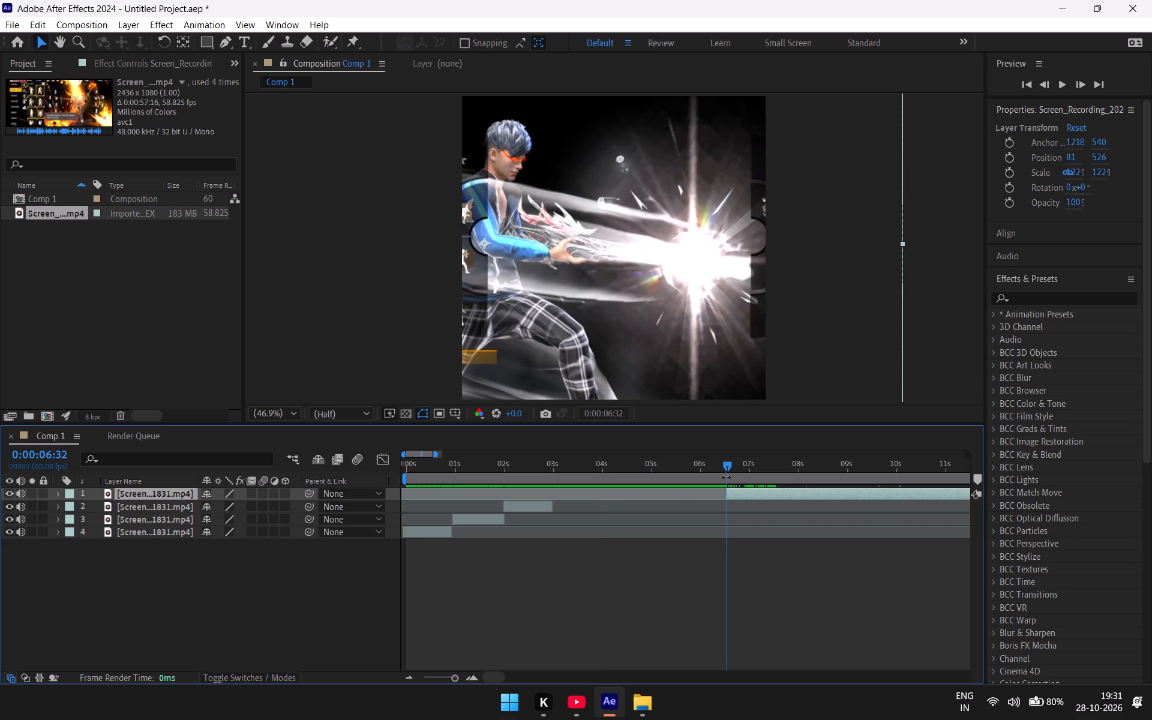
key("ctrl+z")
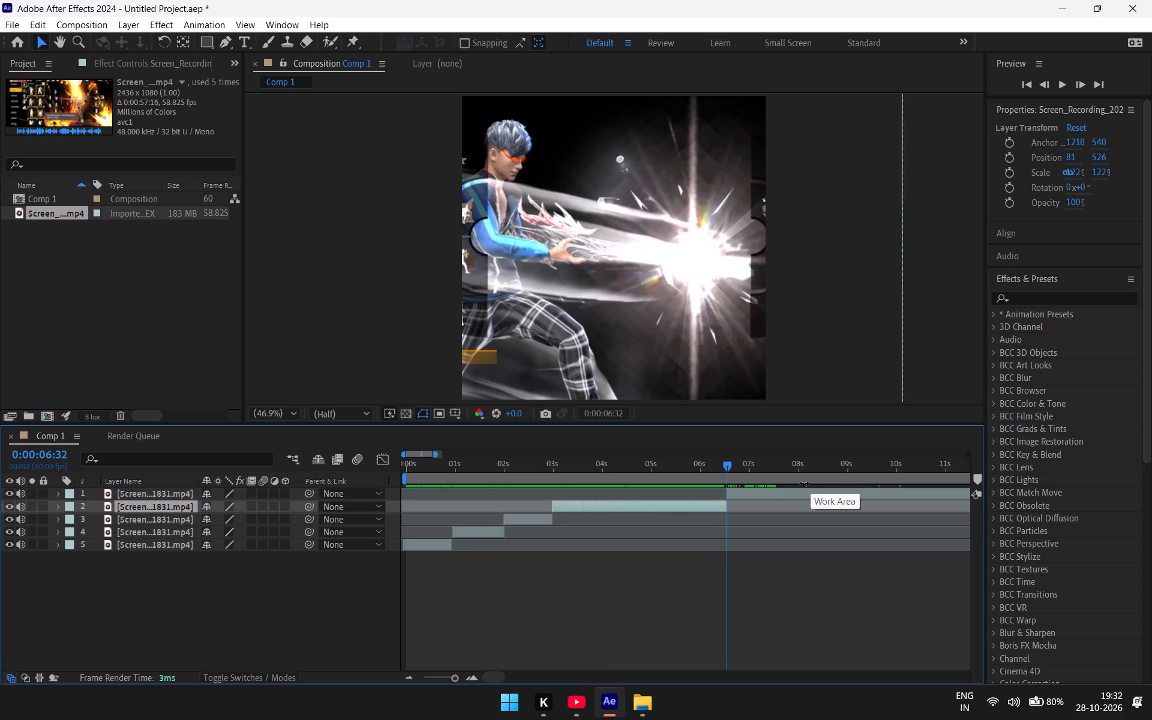
Review the white-sparkle segment before 0:00:06:32, delete it, and move the remaining clip back to the end of the red-effect clip.
left_click_drag(725, 463, 708, 473)
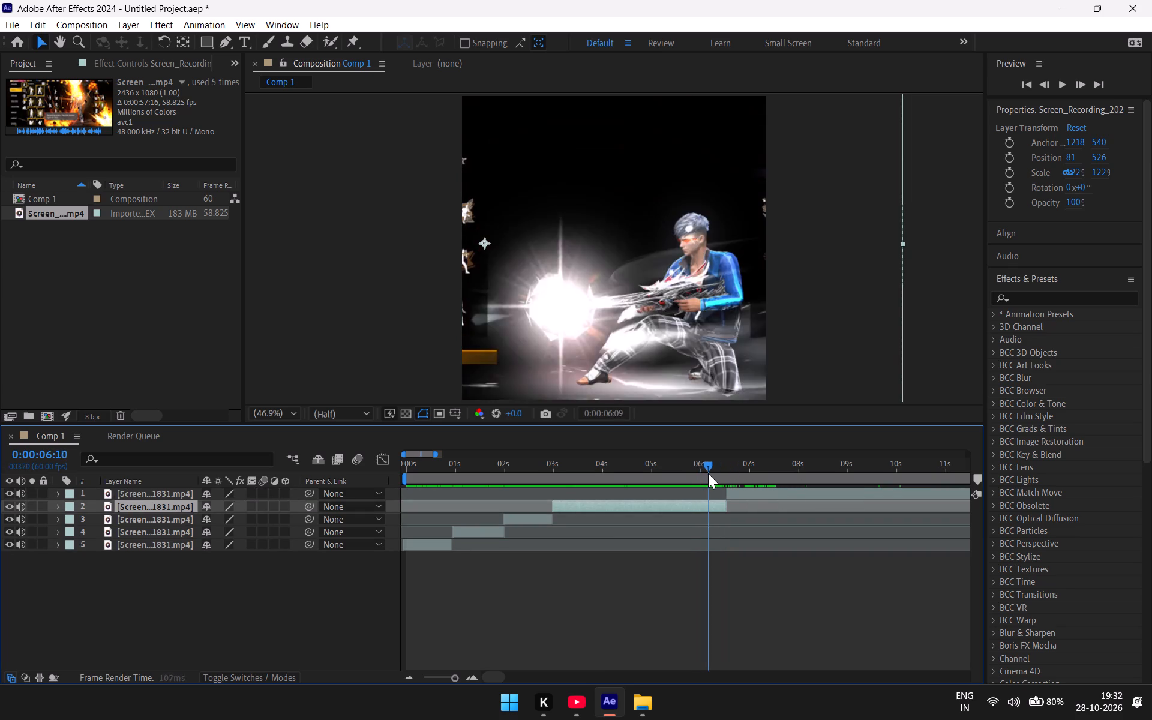
left_click_drag(708, 473, 629, 502)
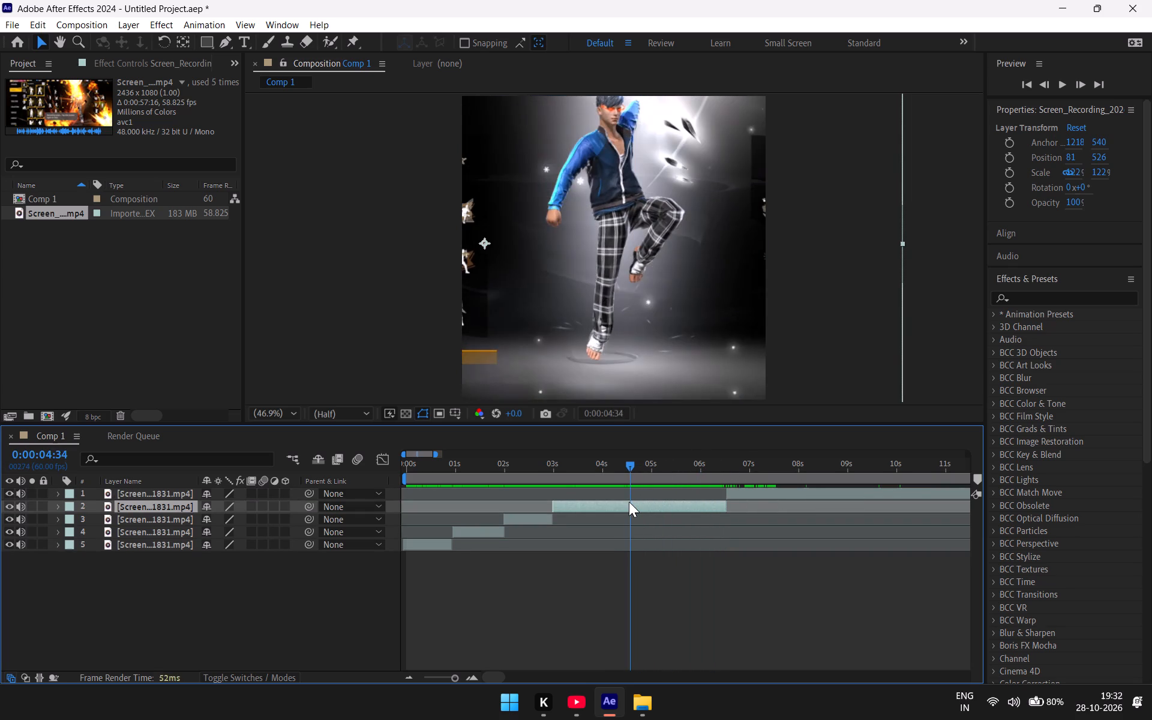
left_click_drag(629, 502, 681, 528)
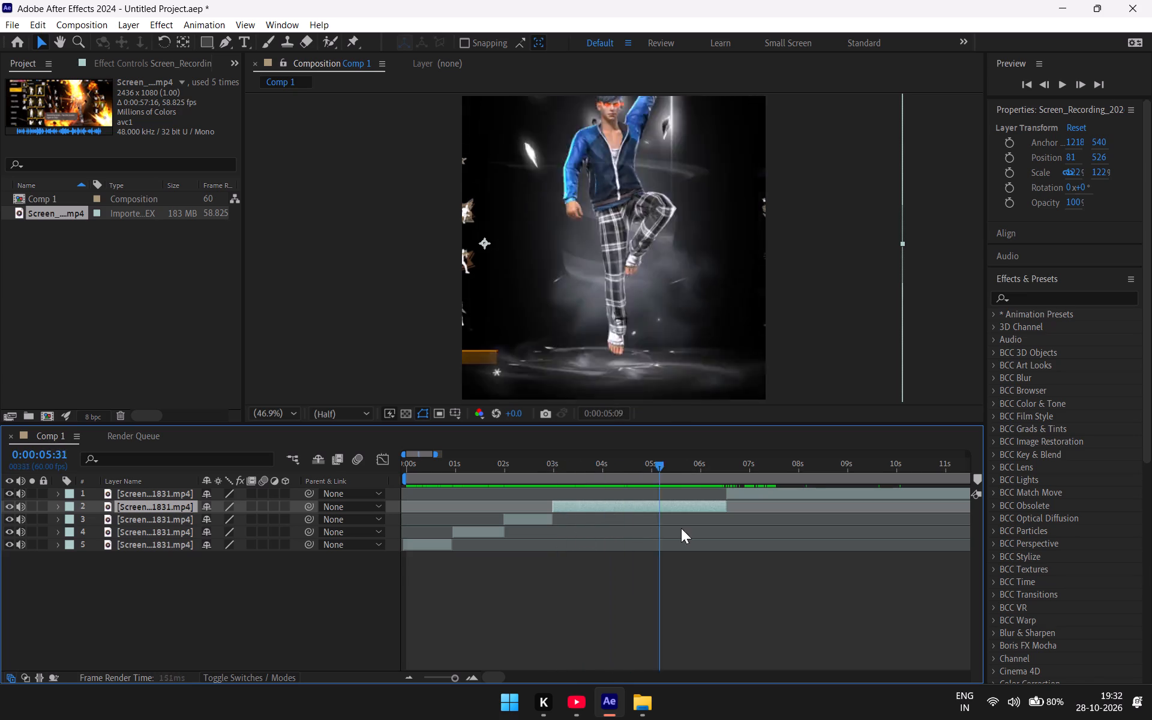
left_click_drag(681, 528, 737, 527)
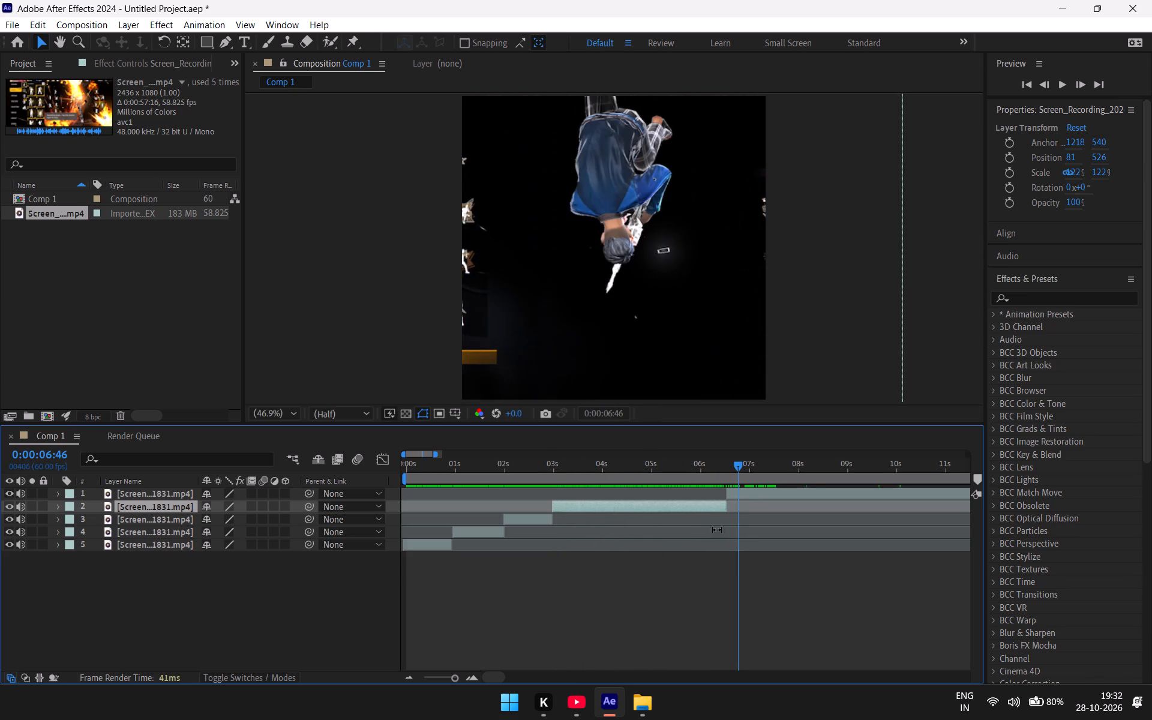
left_click(682, 511)
left_click(683, 505)
key("BackSpace")
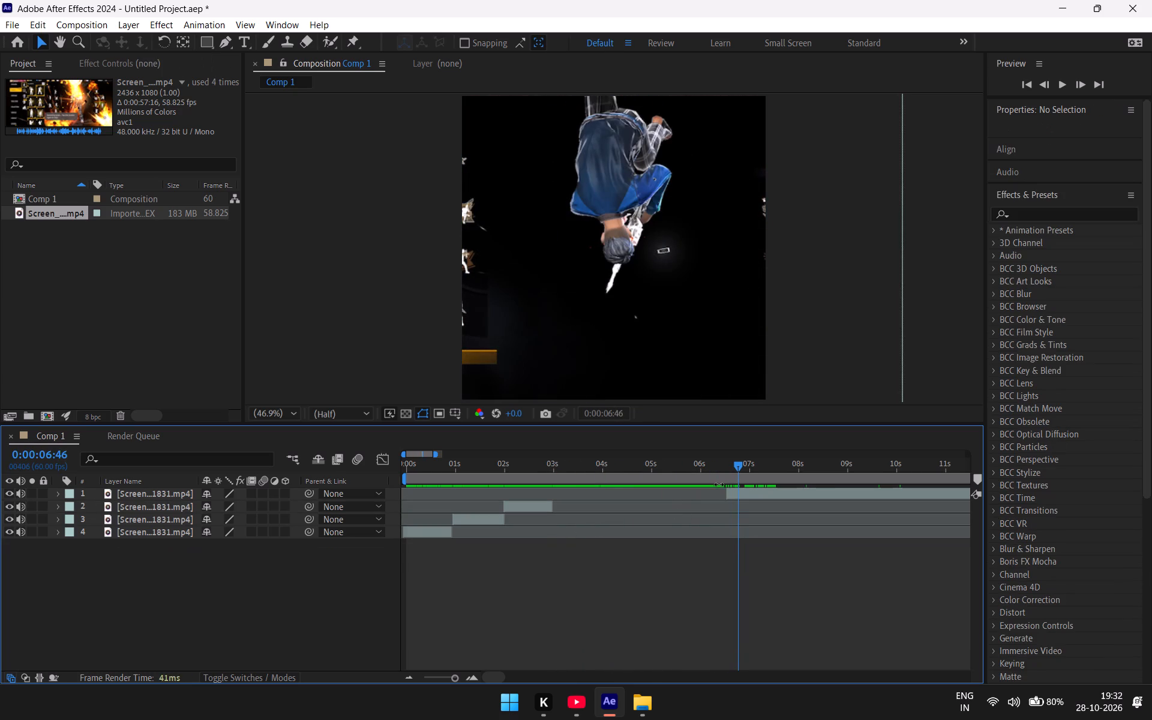
left_click_drag(747, 487, 697, 490)
left_click_drag(754, 490, 581, 493)
Split the uppermost screen recording layer at 0:00:03:59, where the character stands against the purple background.
left_click_drag(740, 458, 601, 496)
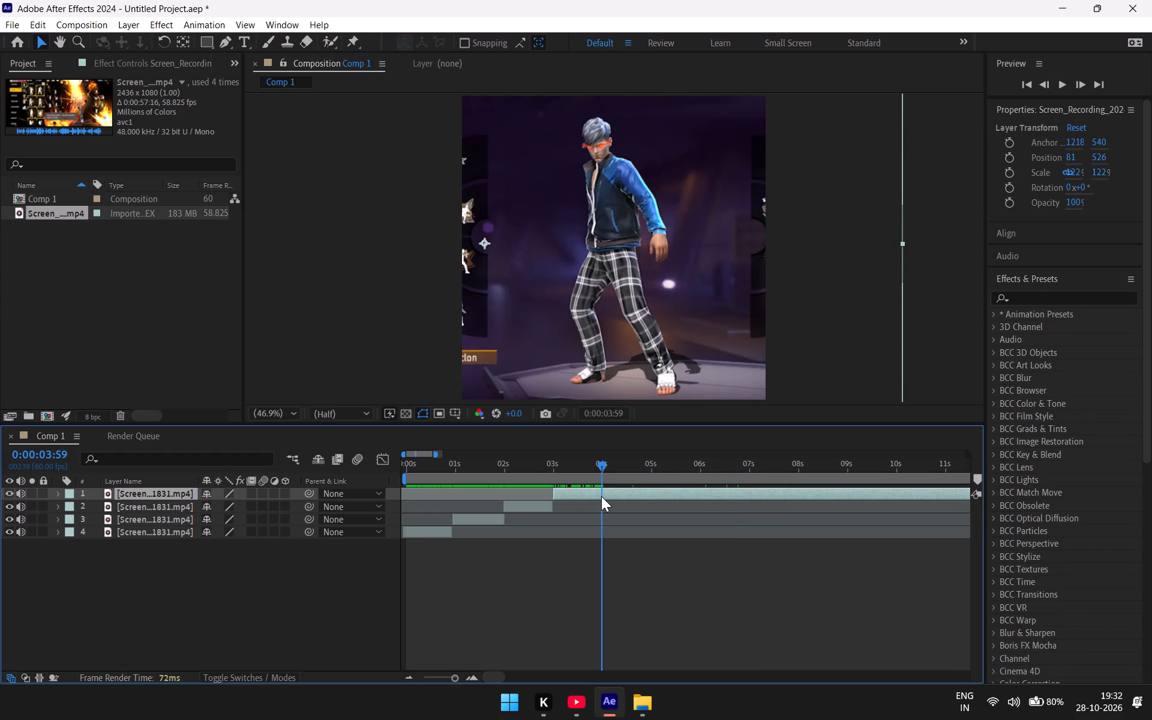
key("ctrl+shift+d")
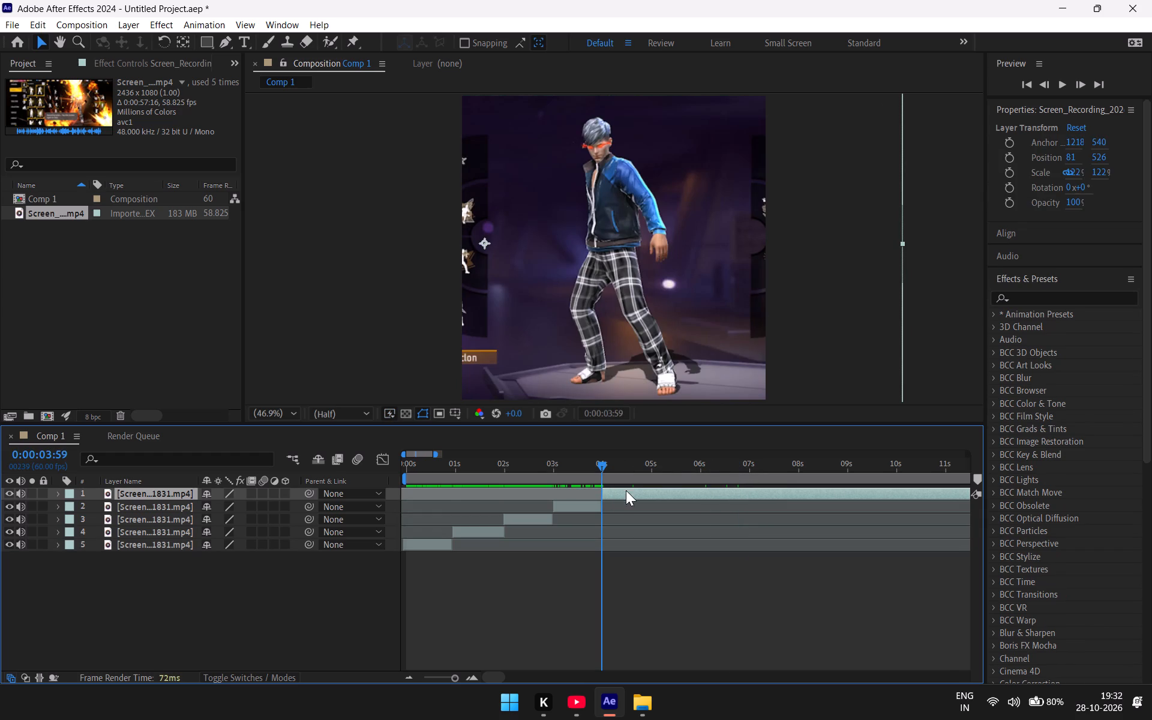
Split the uppermost screen recording layer at 0:00:06:54, where the character crouches in the bright cyan glow.
left_click_drag(600, 462, 629, 461)
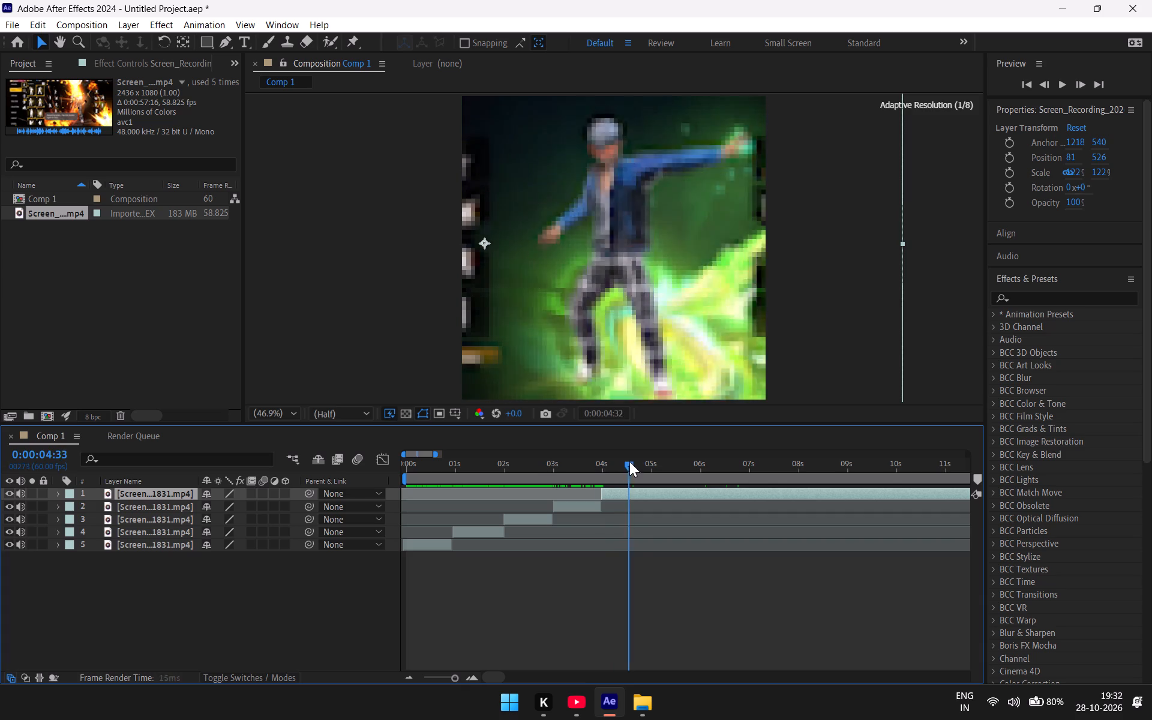
left_click_drag(629, 461, 667, 455)
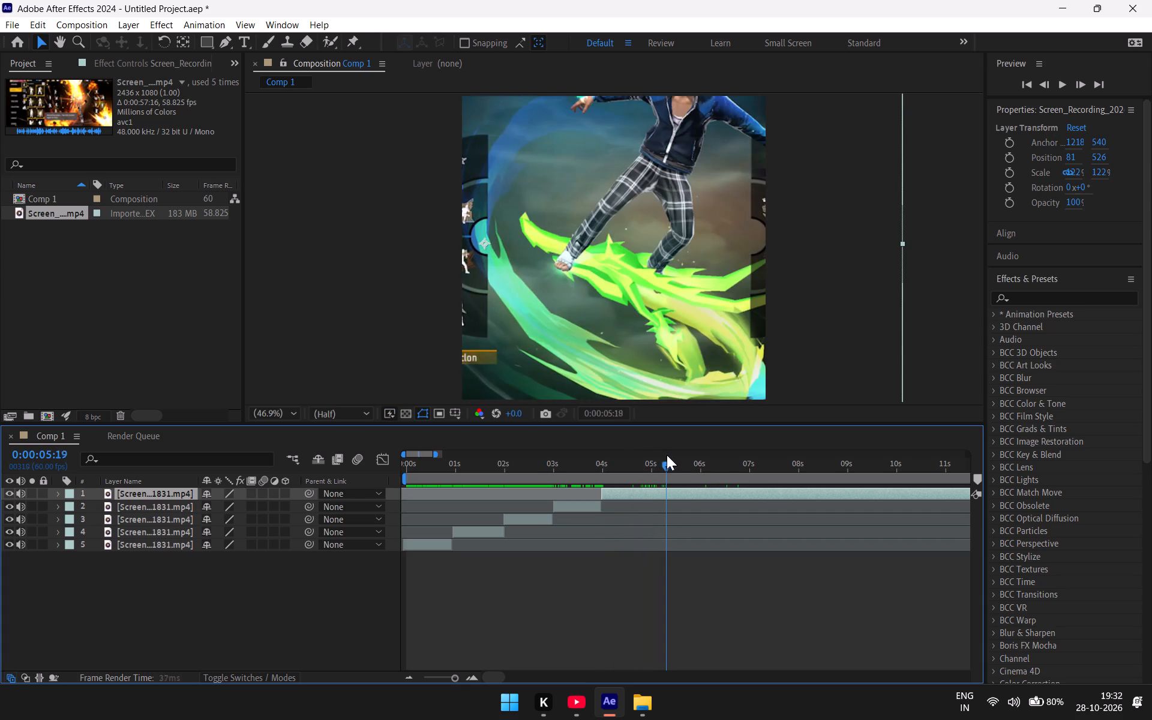
left_click_drag(667, 455, 703, 458)
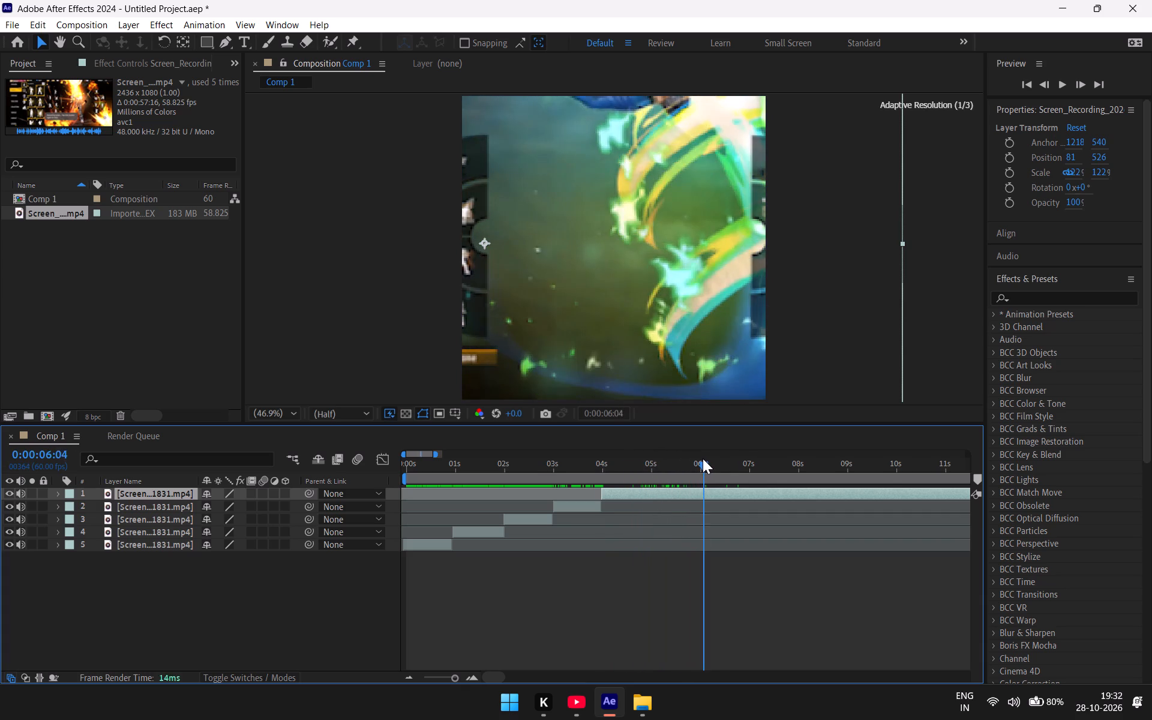
left_click_drag(703, 458, 734, 442)
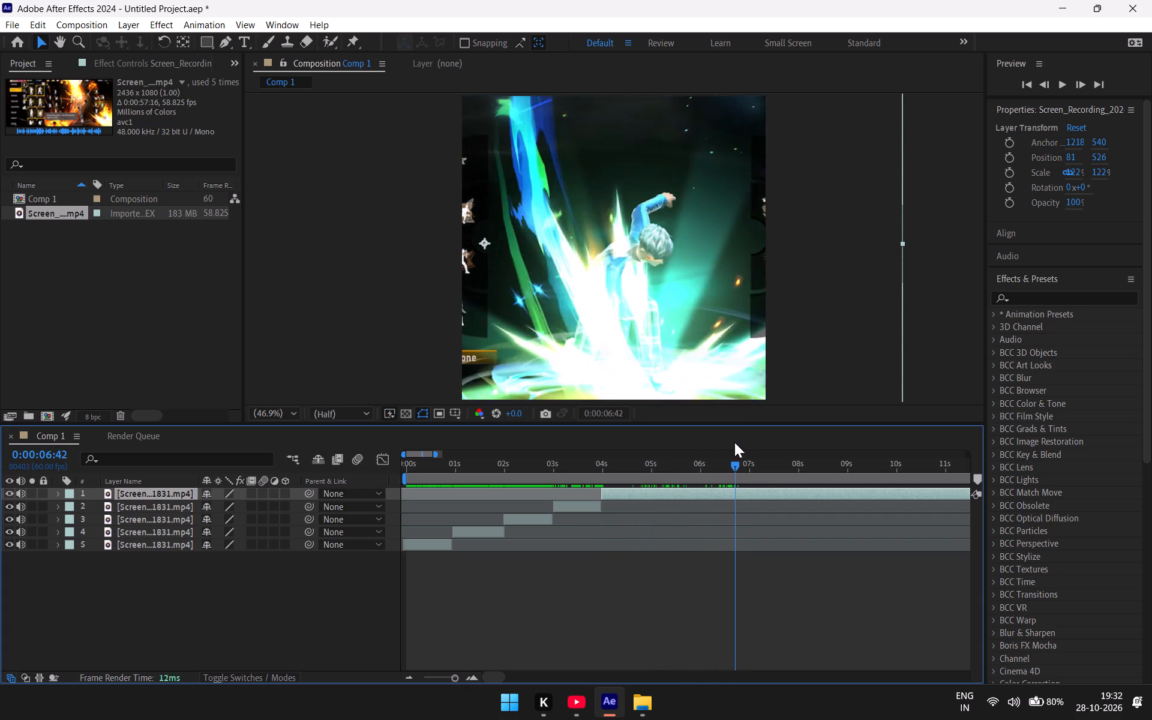
left_click_drag(734, 442, 724, 465)
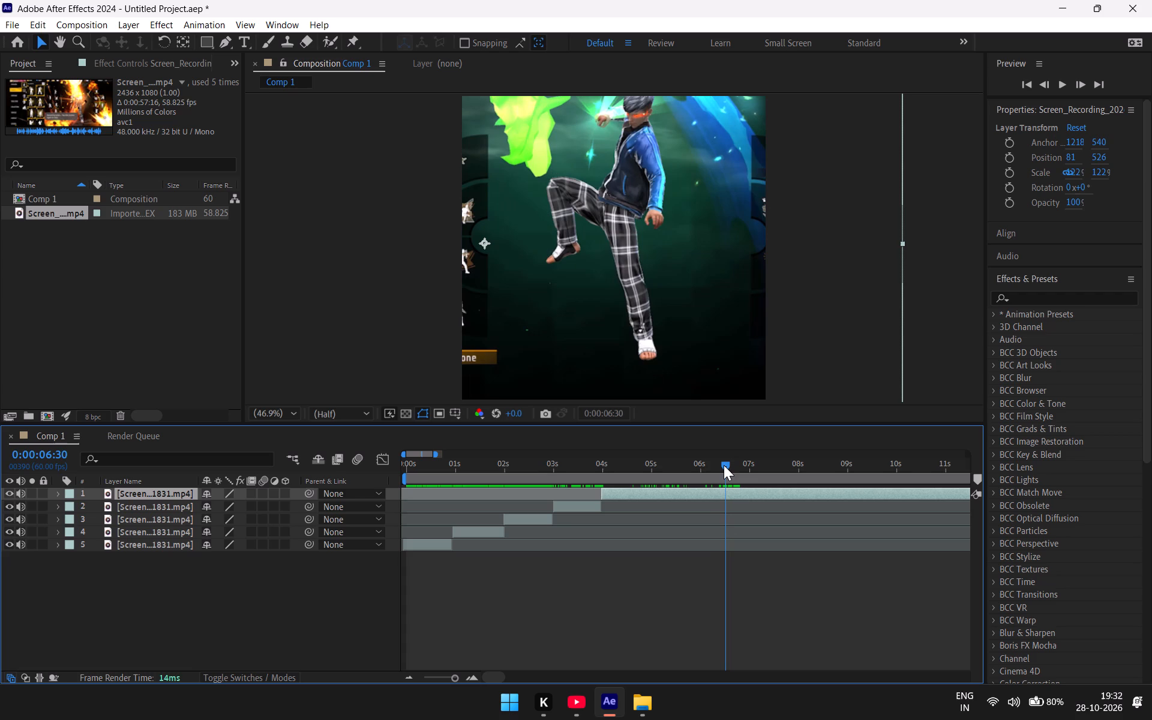
left_click_drag(724, 465, 748, 446)
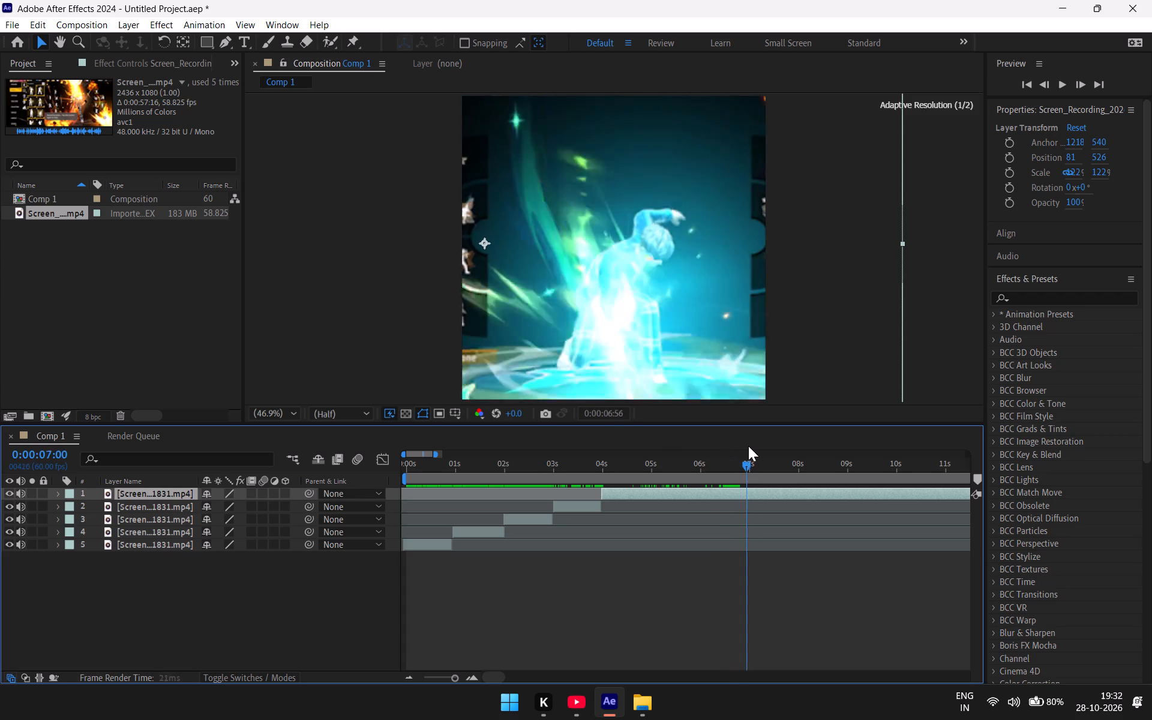
left_click_drag(748, 446, 753, 466)
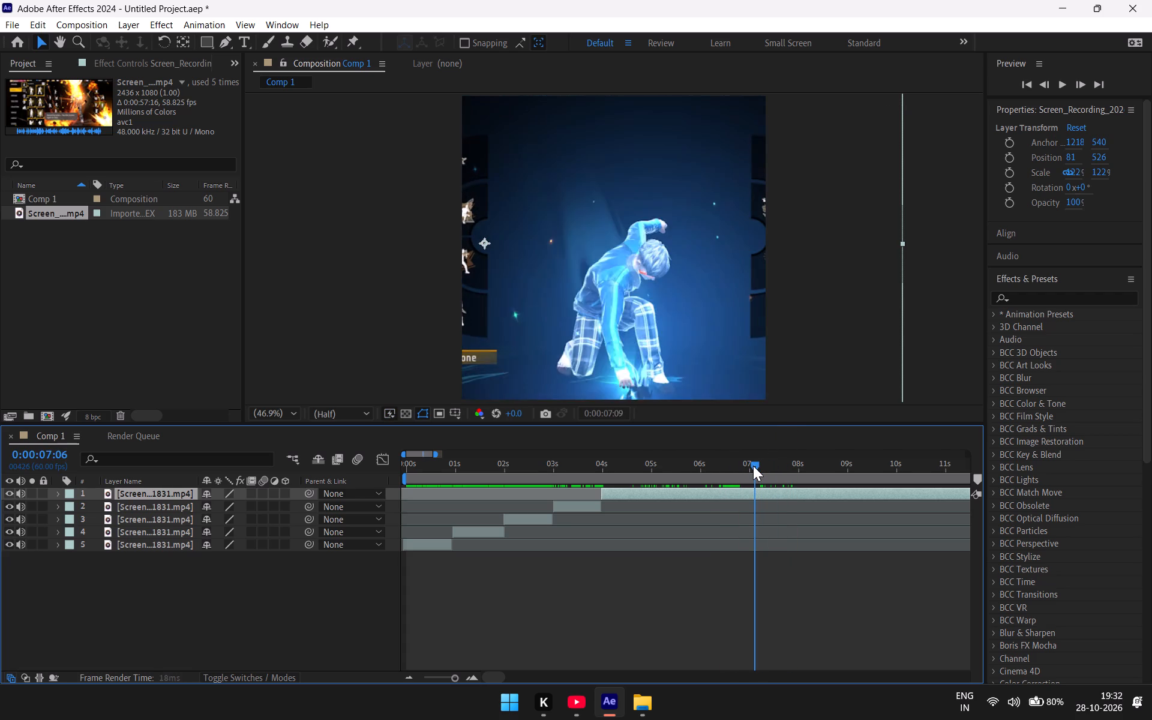
left_click_drag(753, 466, 744, 473)
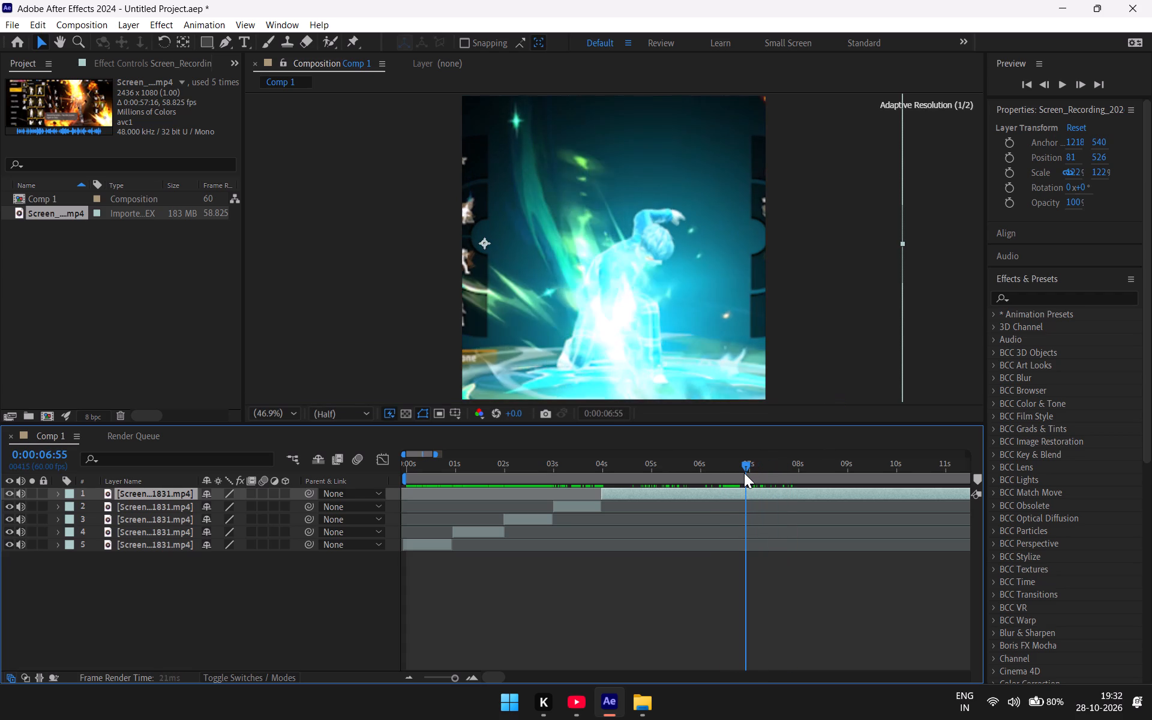
left_click_drag(744, 473, 743, 473)
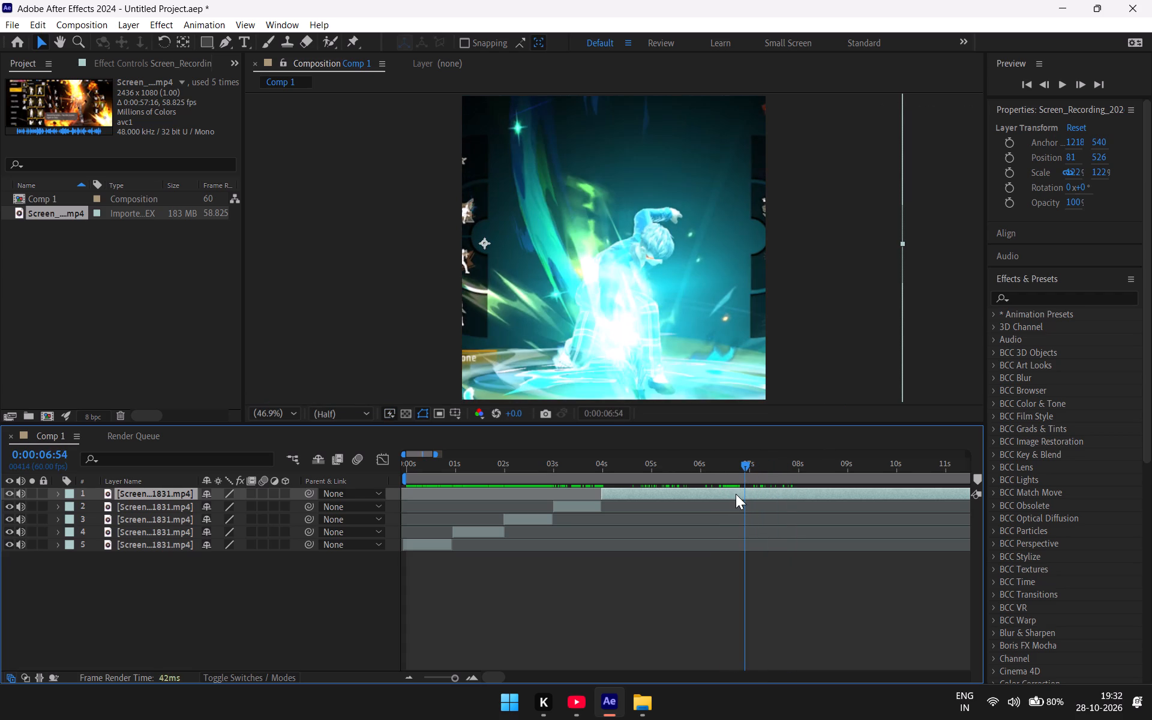
key("ctrl+shift+d")
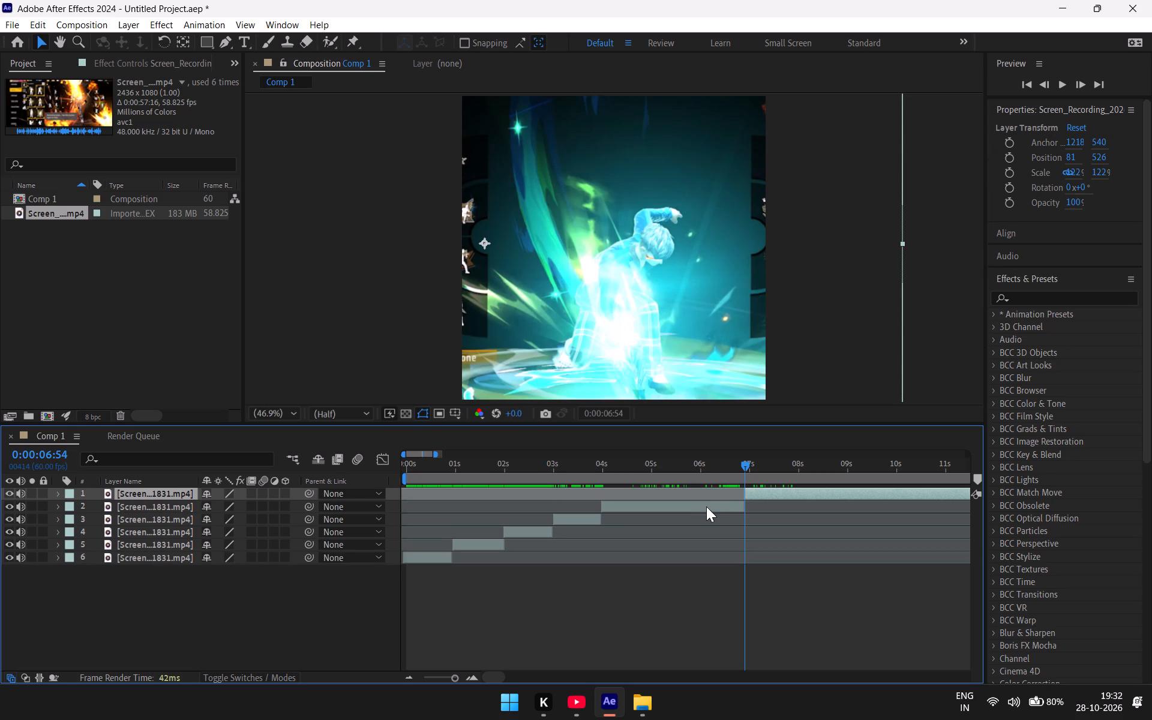
Delete the green-dragon segment between 0:00:03:59 and 0:00:06:54, and move the remaining clip back to the end of the preceding short clip.
left_click(706, 507)
key("Return")
key("BackSpace")
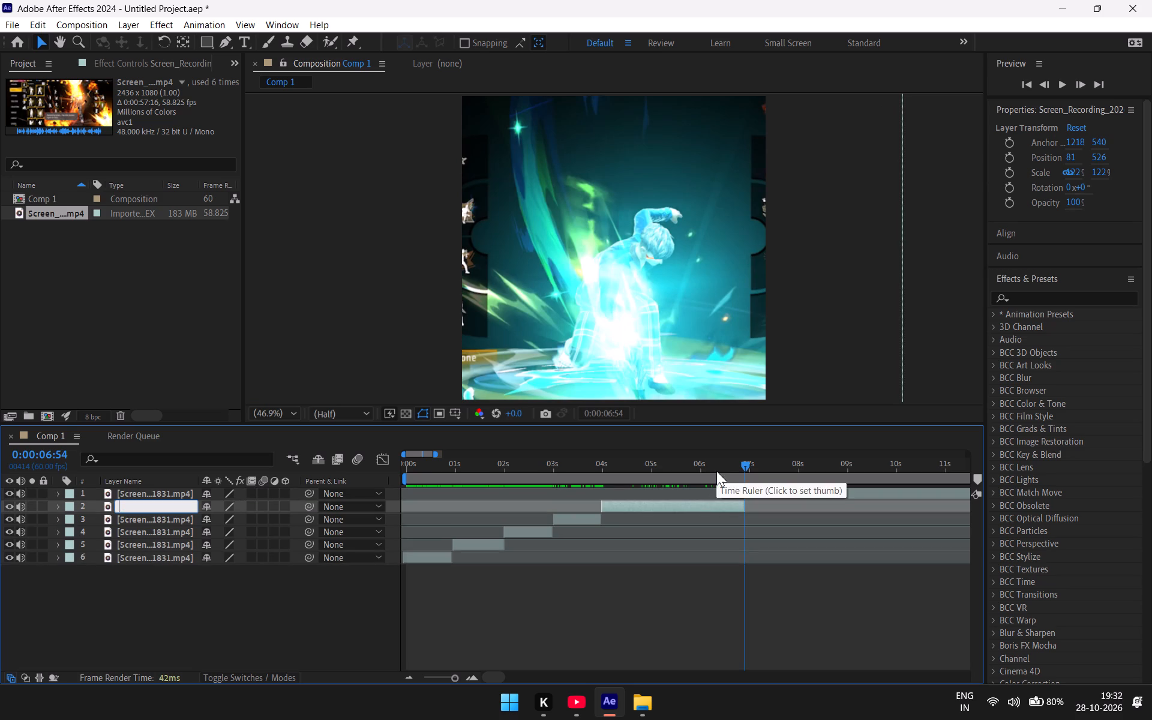
left_click(713, 506)
key("BackSpace")
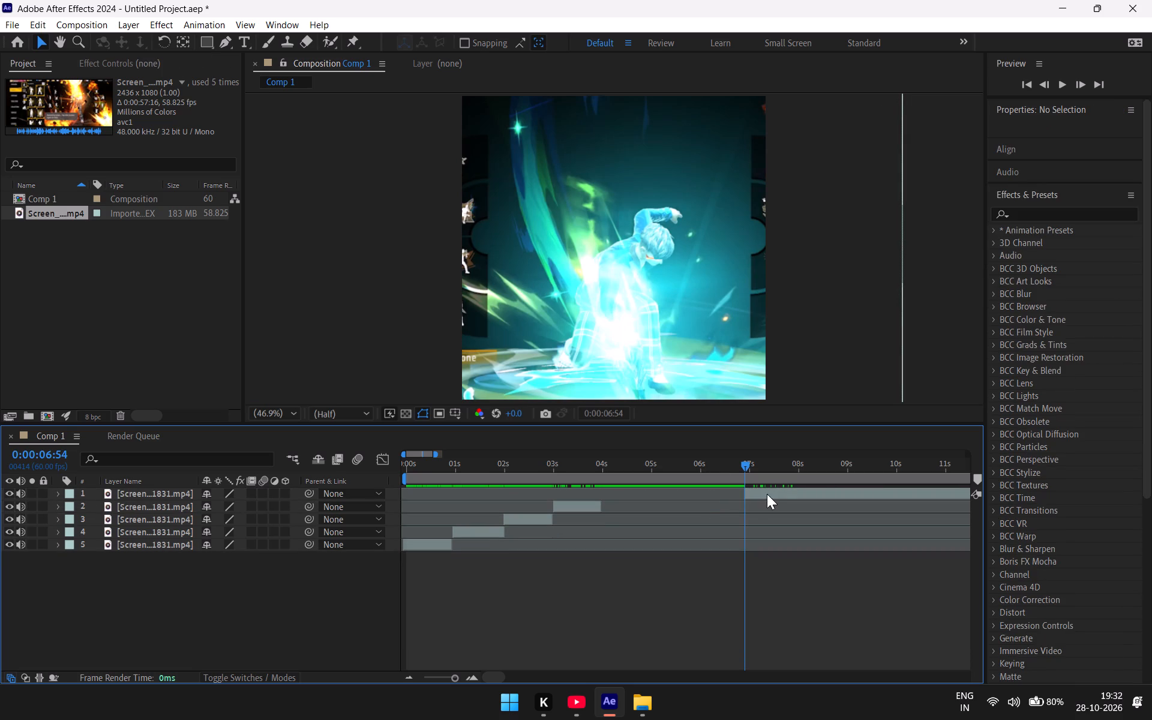
left_click_drag(768, 492, 626, 533)
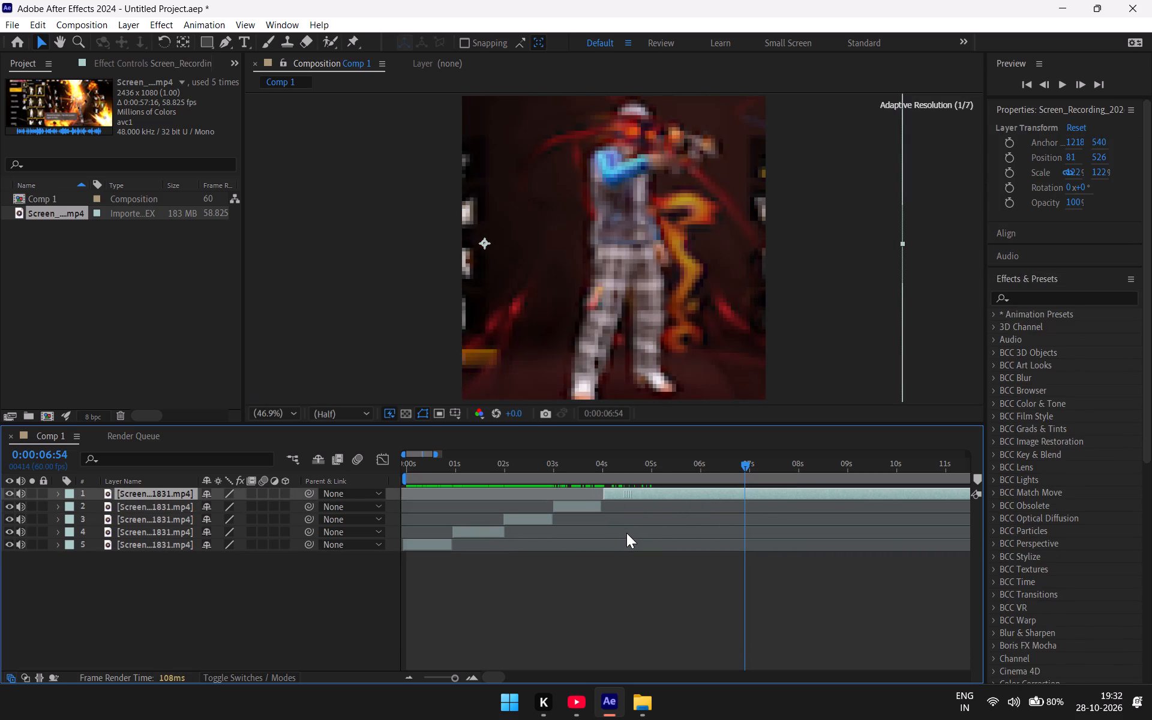
left_click_drag(626, 533, 625, 535)
Split the uppermost layer at 0:00:04:58, where the character holds the green glowing weapon against black.
left_click_drag(741, 463, 643, 498)
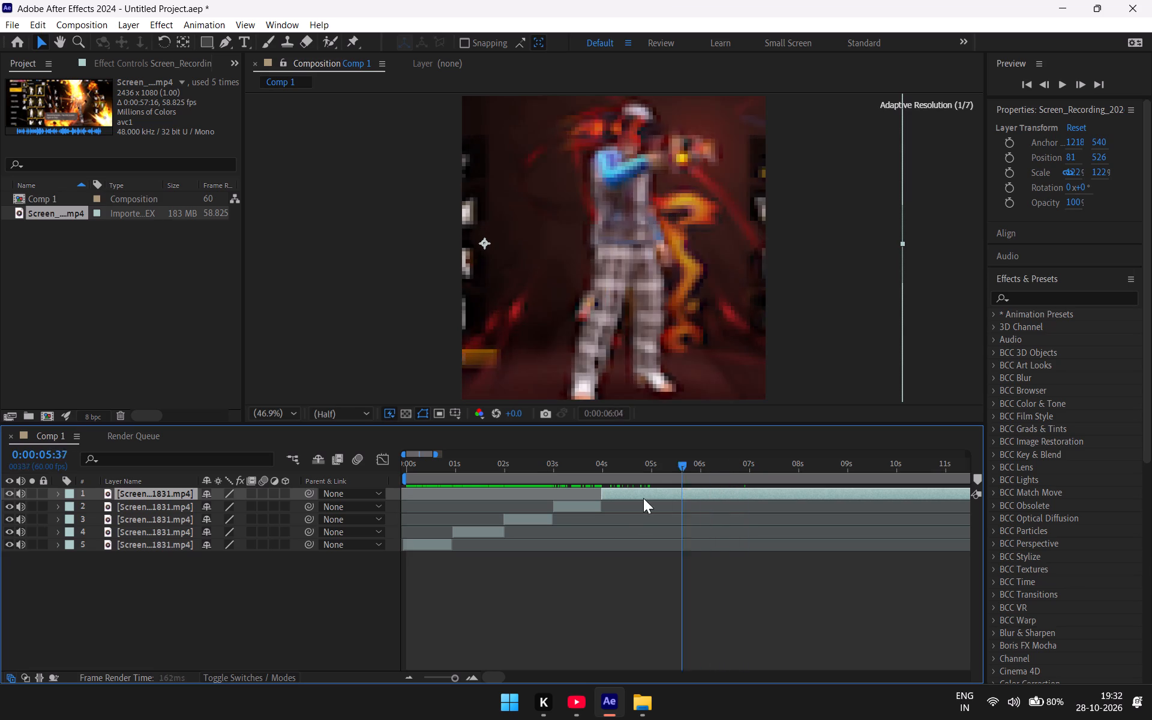
left_click_drag(643, 498, 621, 516)
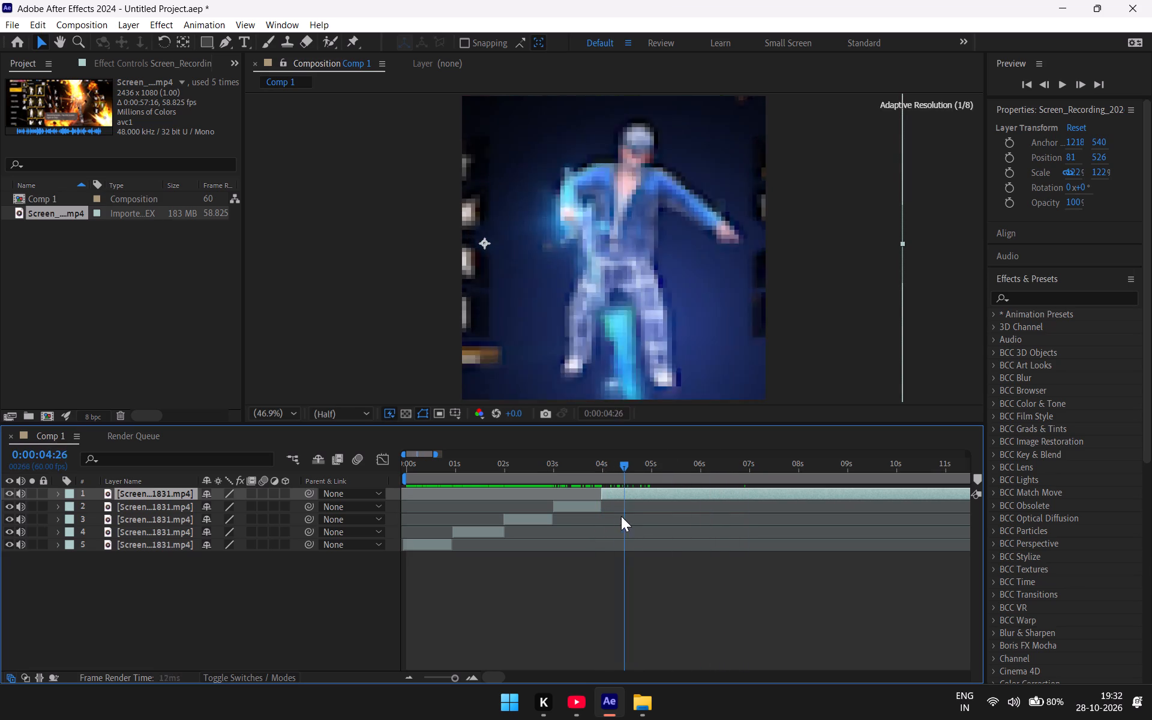
left_click_drag(621, 516, 646, 500)
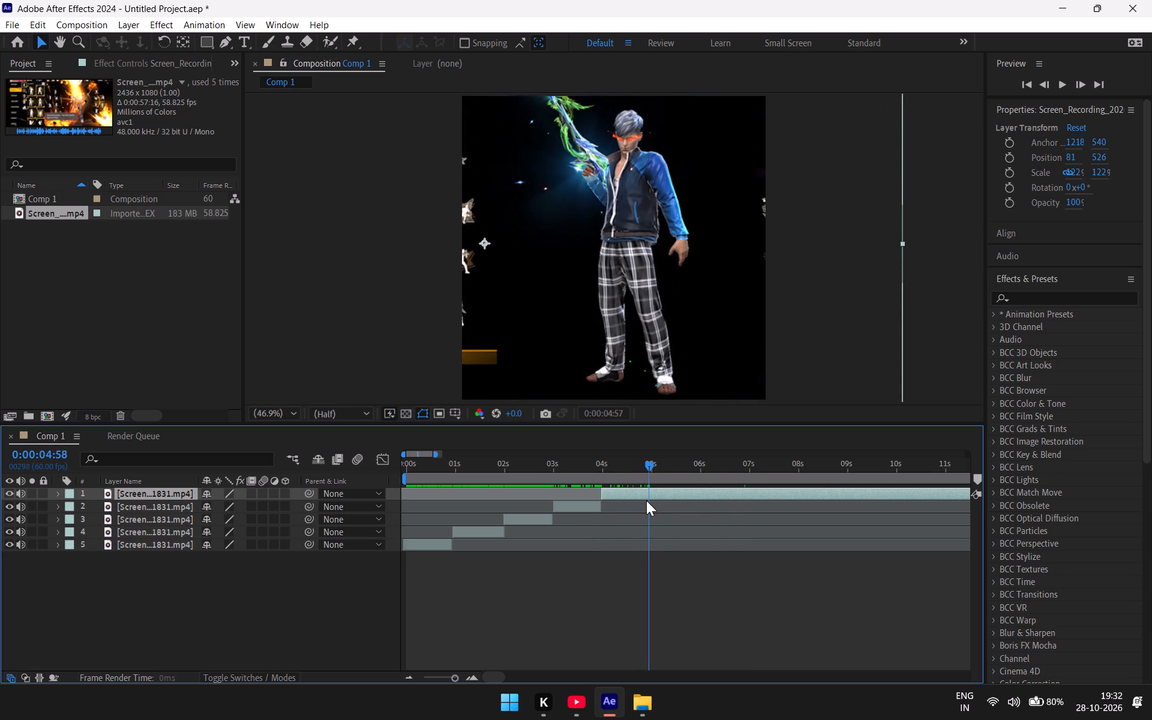
left_click_drag(646, 500, 646, 500)
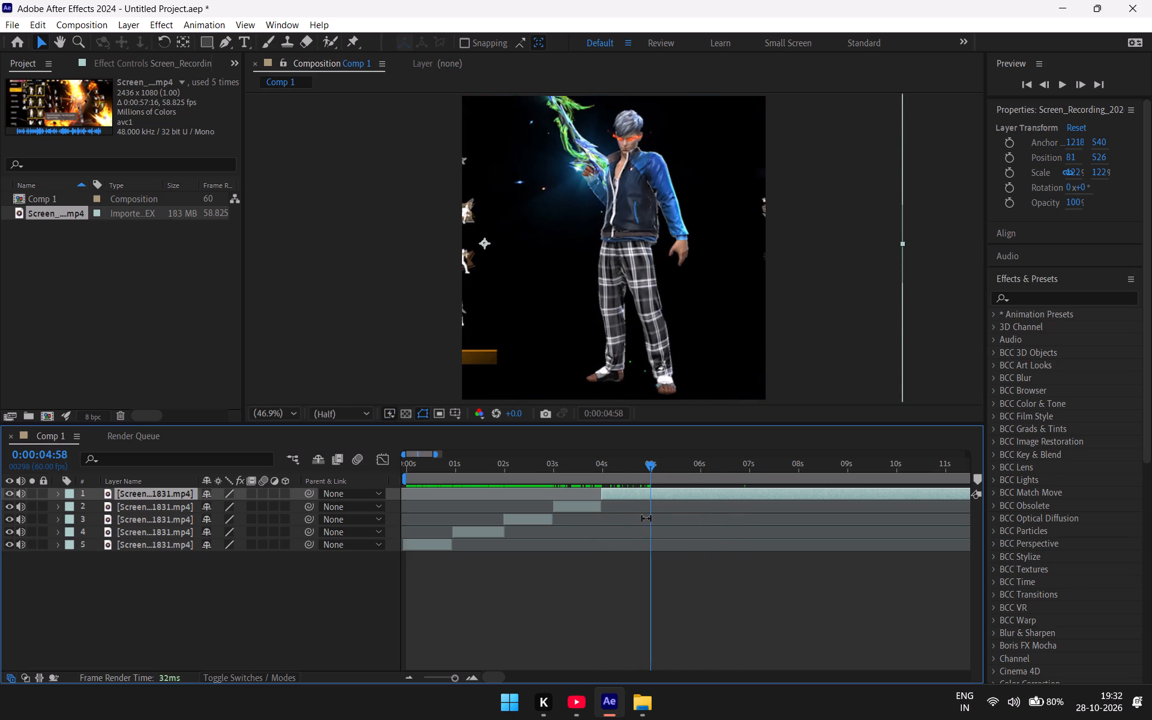
key("ctrl+shift+d")
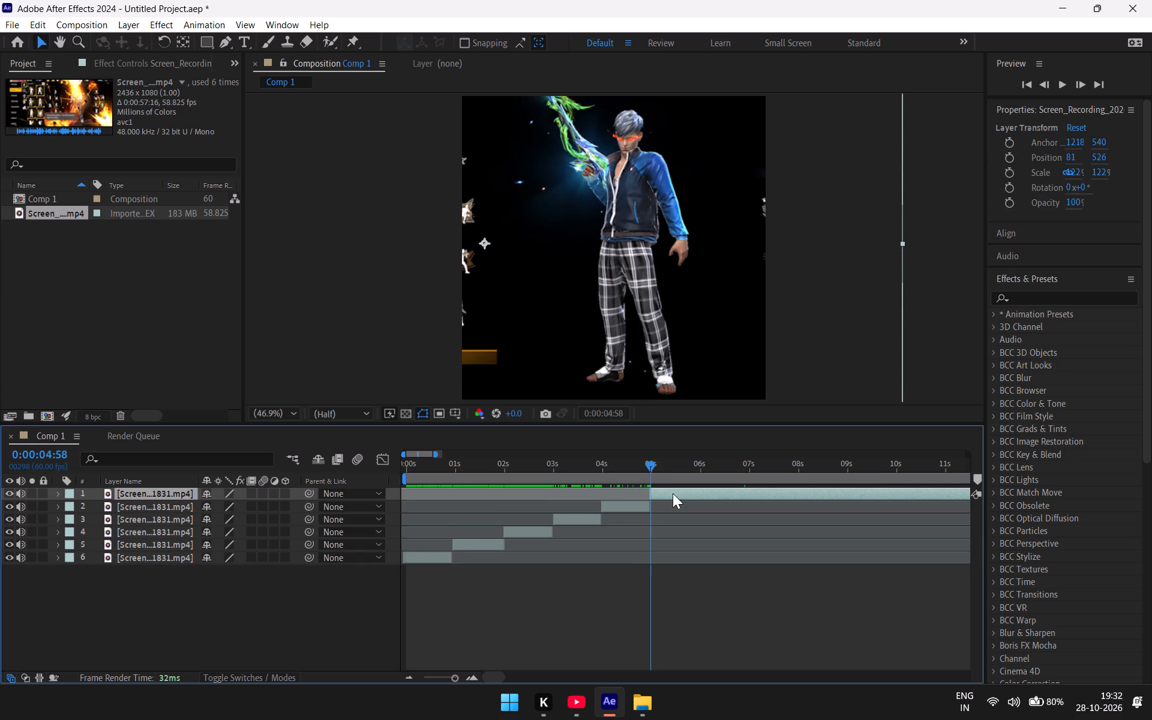
Review the red gun animation and split the uppermost layer at 0:00:08:07, where the character strides before the fiery stone face.
left_click_drag(649, 464, 688, 470)
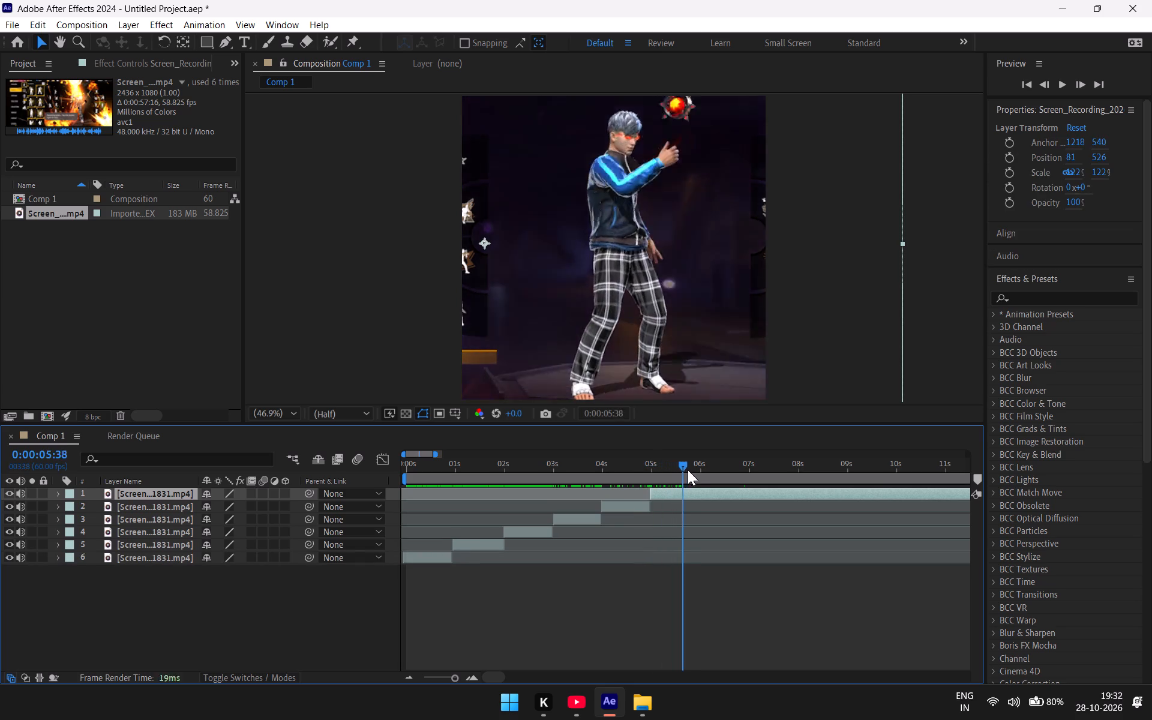
left_click_drag(688, 470, 704, 466)
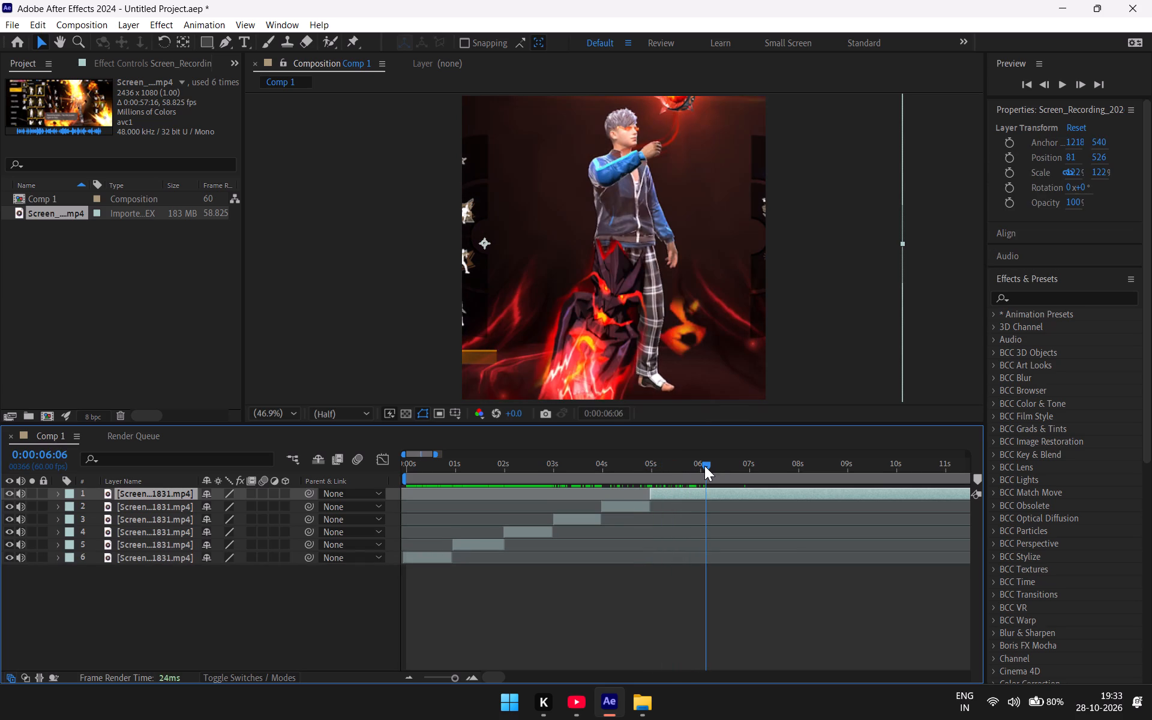
left_click_drag(704, 466, 688, 480)
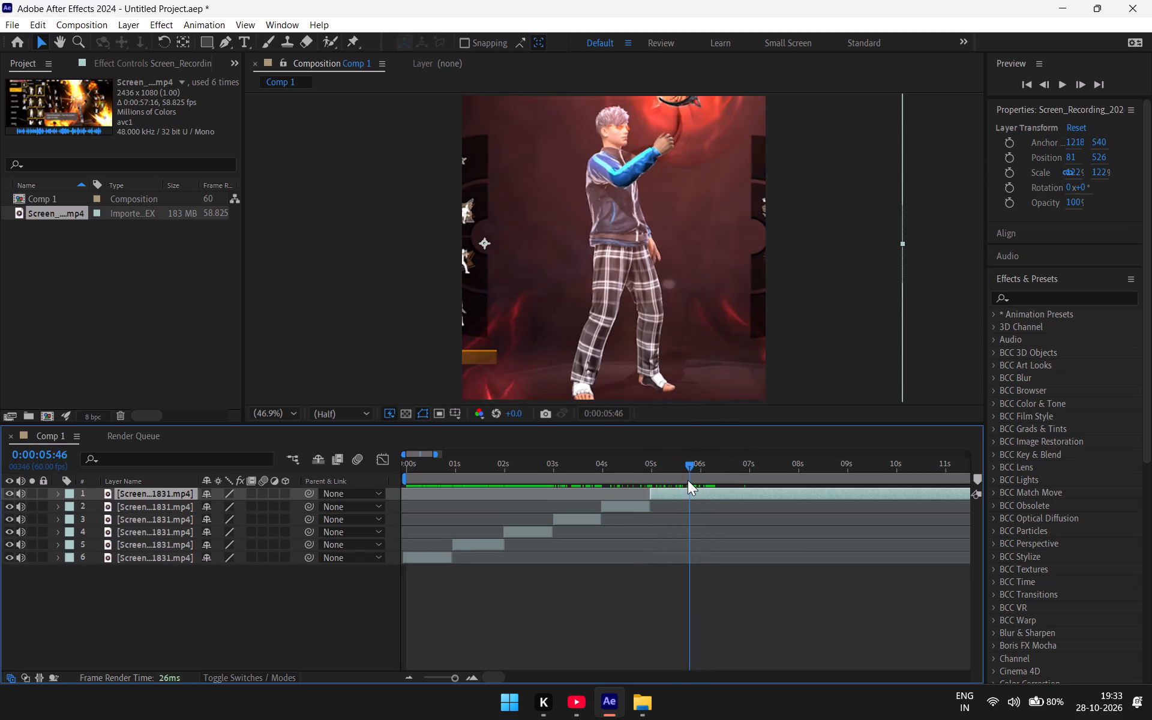
left_click_drag(688, 480, 754, 461)
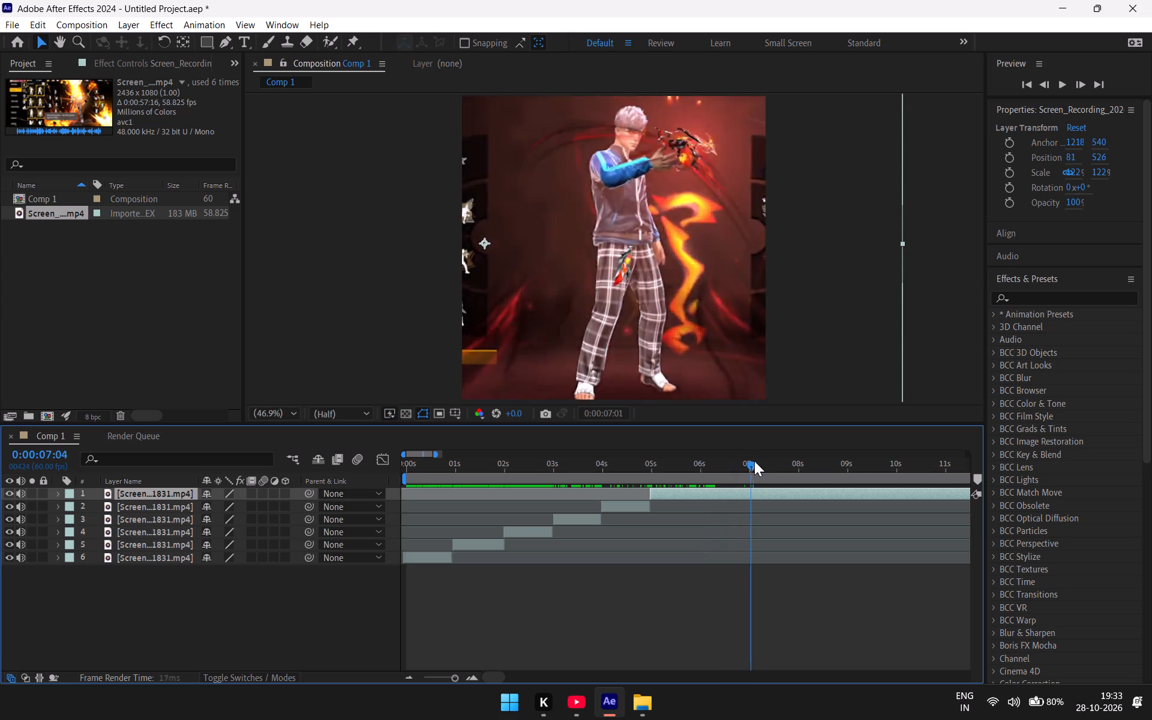
left_click_drag(754, 461, 766, 471)
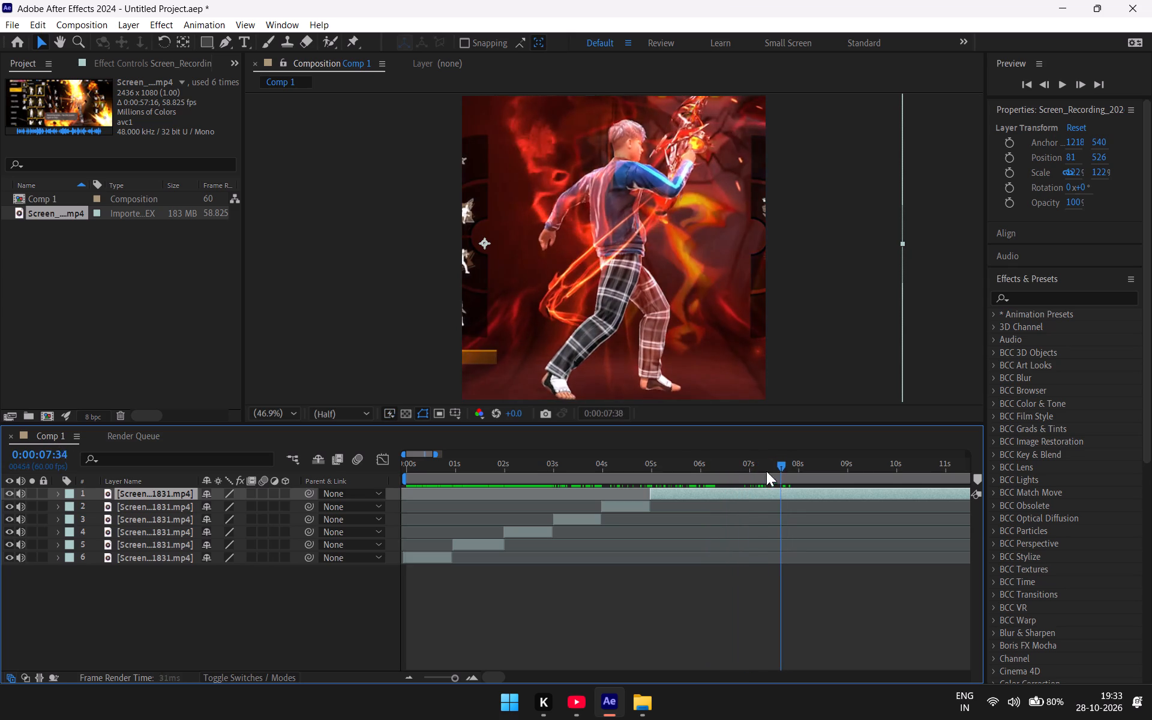
left_click_drag(766, 471, 671, 512)
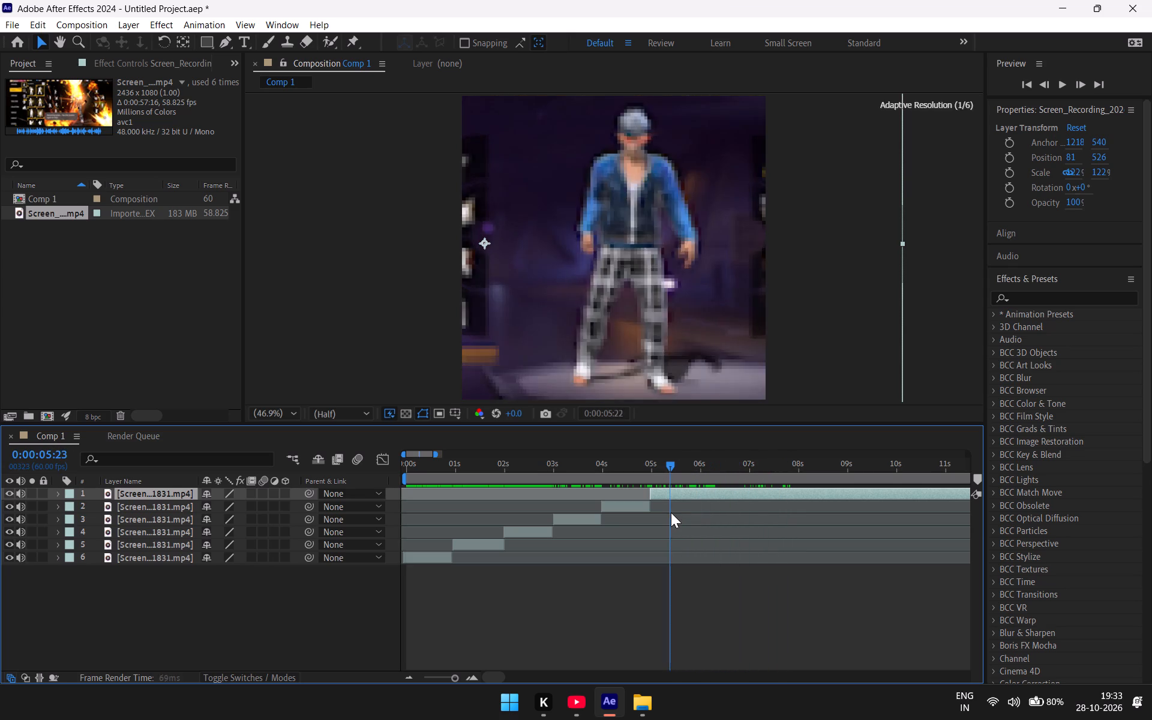
left_click_drag(671, 512, 767, 468)
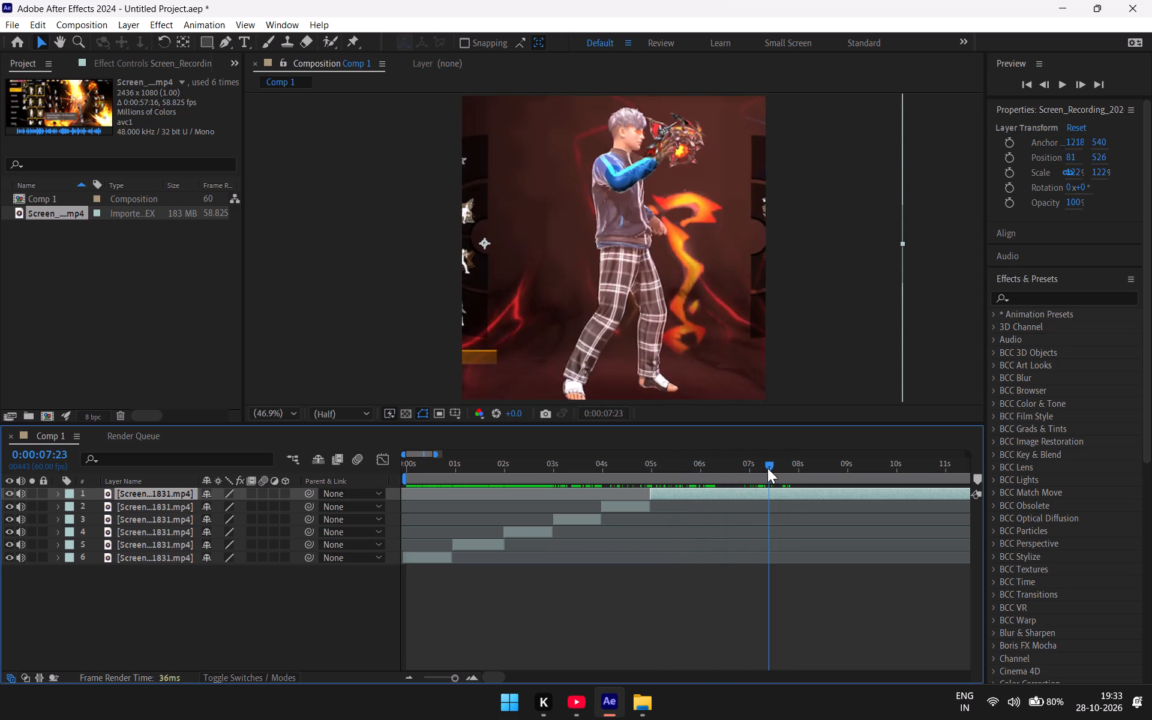
left_click_drag(767, 468, 845, 445)
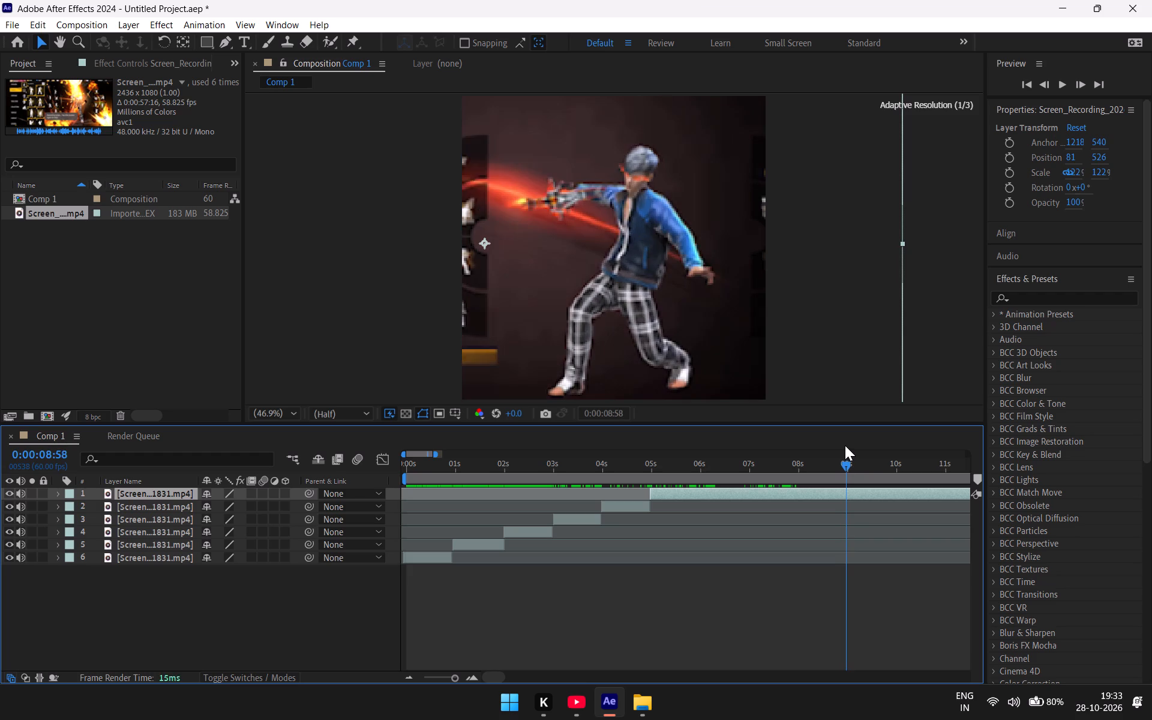
left_click_drag(845, 445, 802, 470)
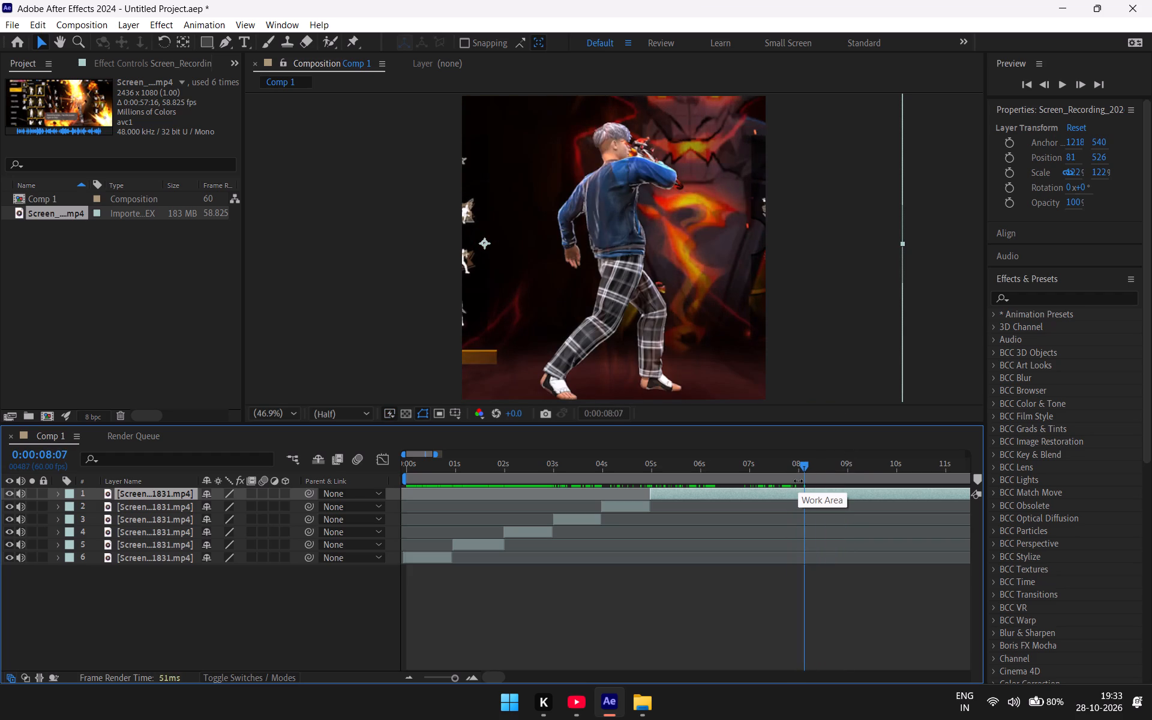
key("ctrl+shift+d")
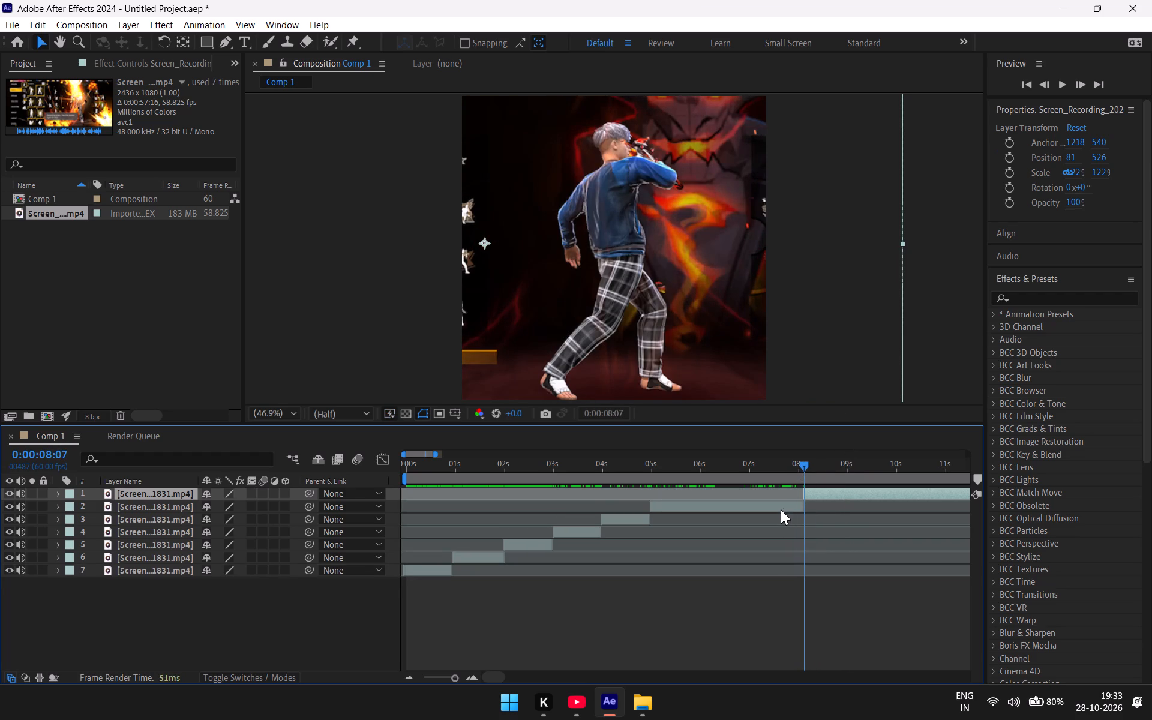
Delete the segment between 0:00:04:58 and 0:00:08:07, and move the remaining clip back to the end of the blue-glow clip.
left_click(781, 509)
key("BackSpace")
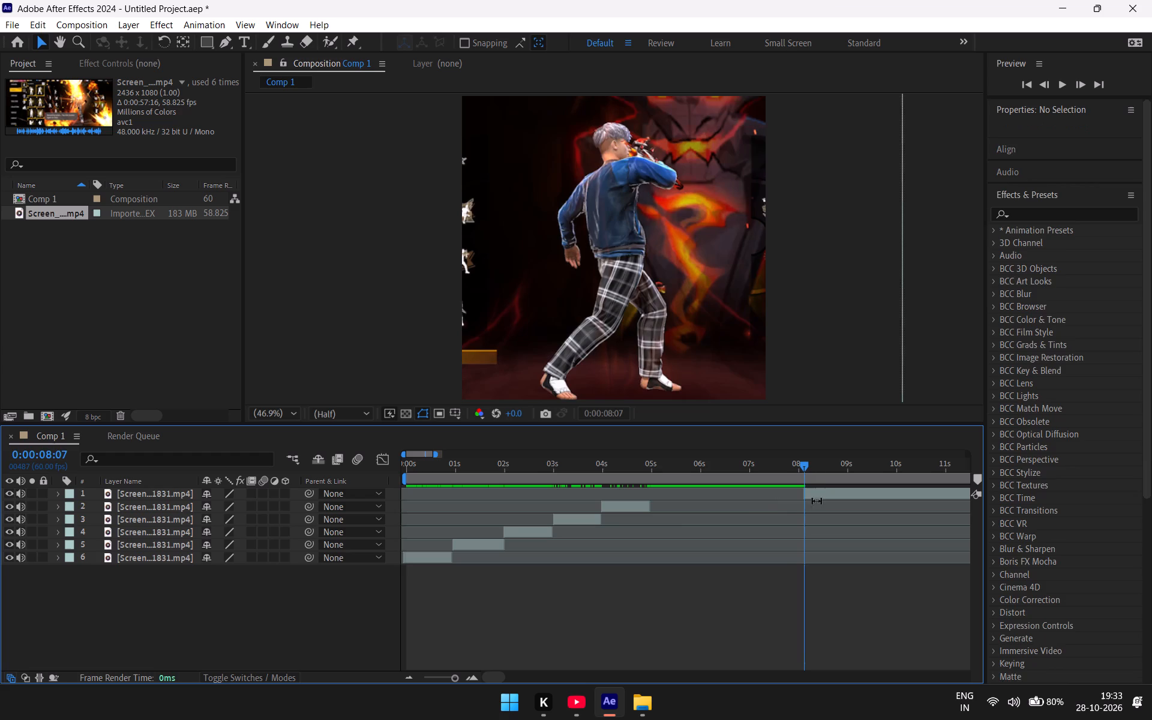
left_click_drag(819, 491, 665, 512)
Split the uppermost layer at 0:00:06:00, where the character kneels with the fiery weapon behind him.
left_click_drag(806, 461, 634, 511)
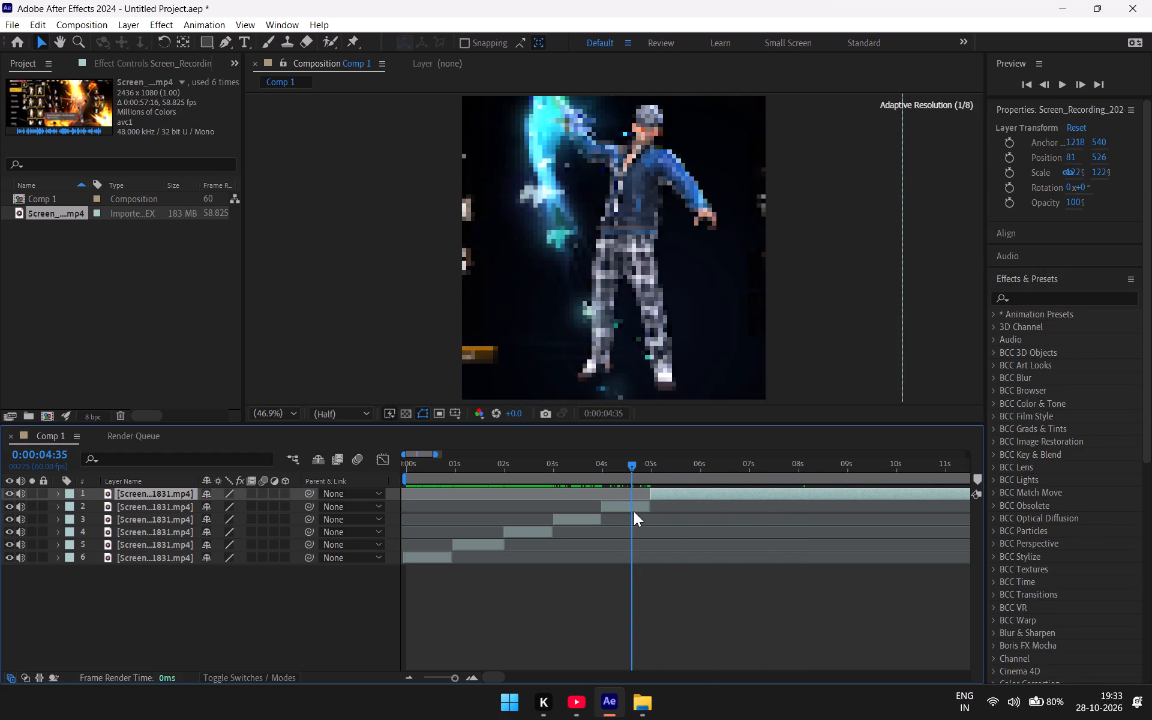
left_click_drag(634, 511, 658, 496)
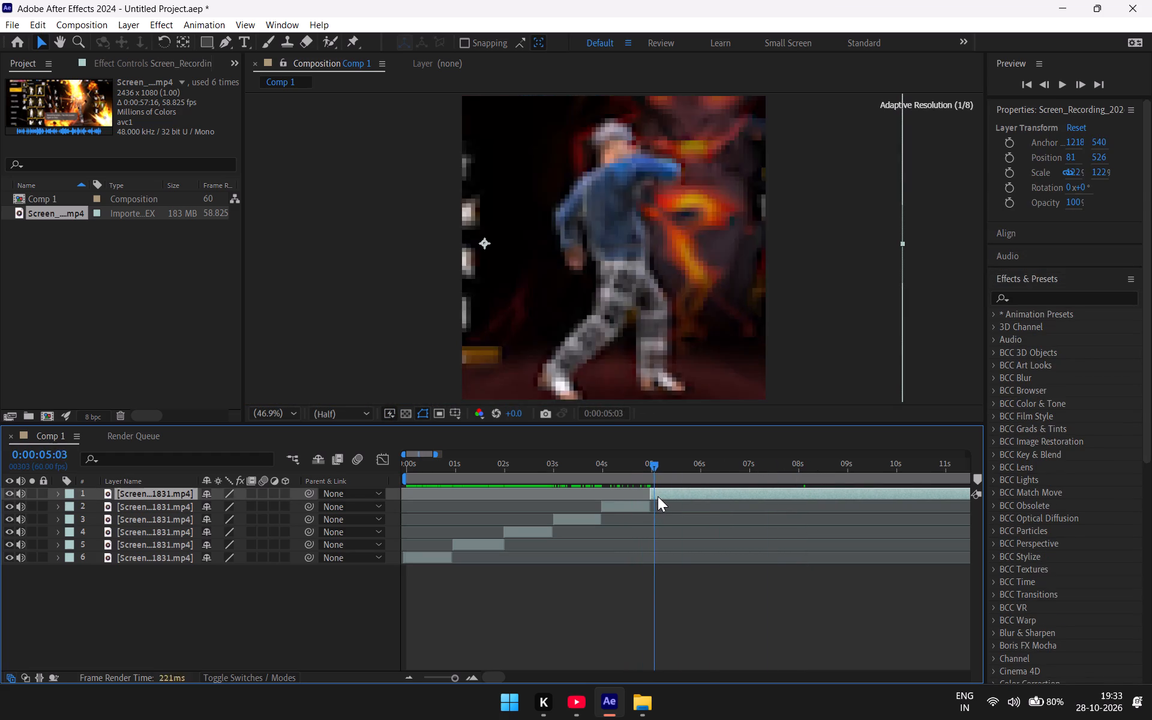
left_click_drag(658, 496, 698, 487)
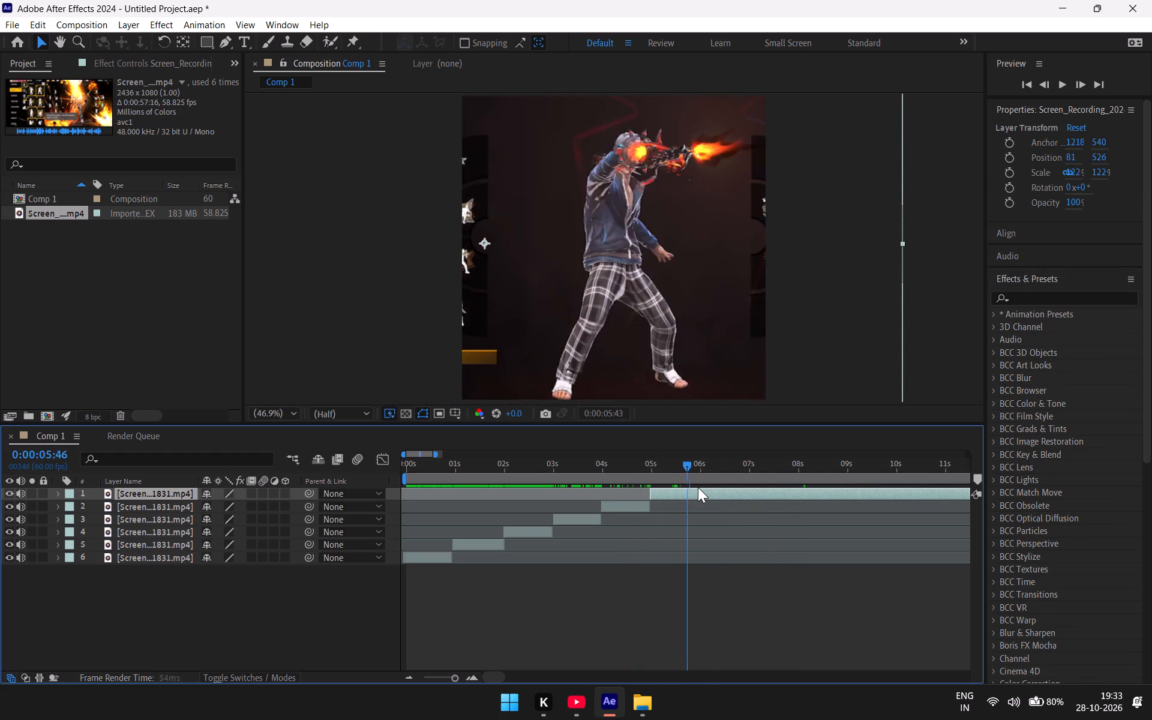
left_click_drag(698, 487, 703, 485)
key("ctrl+shift+d")
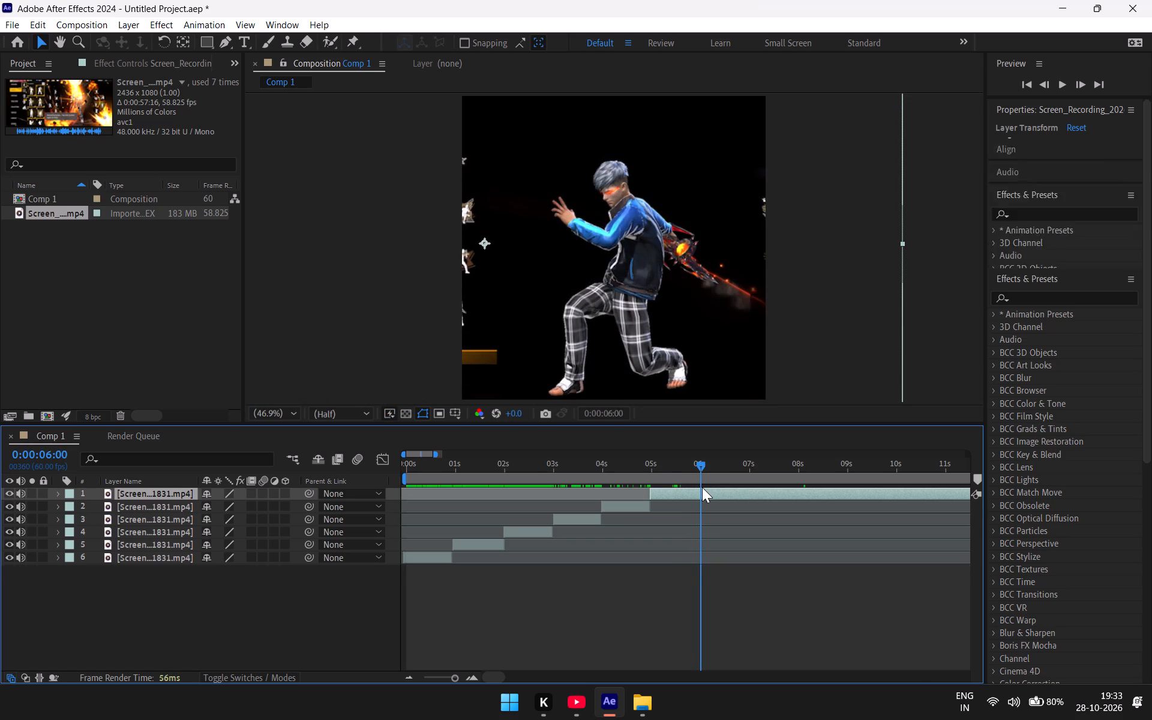
Review the fiery fist animation after 0:00:06:00 and split the uppermost layer at 0:00:08:19, where the character half-crouches beside a red streak.
left_click_drag(702, 463, 733, 458)
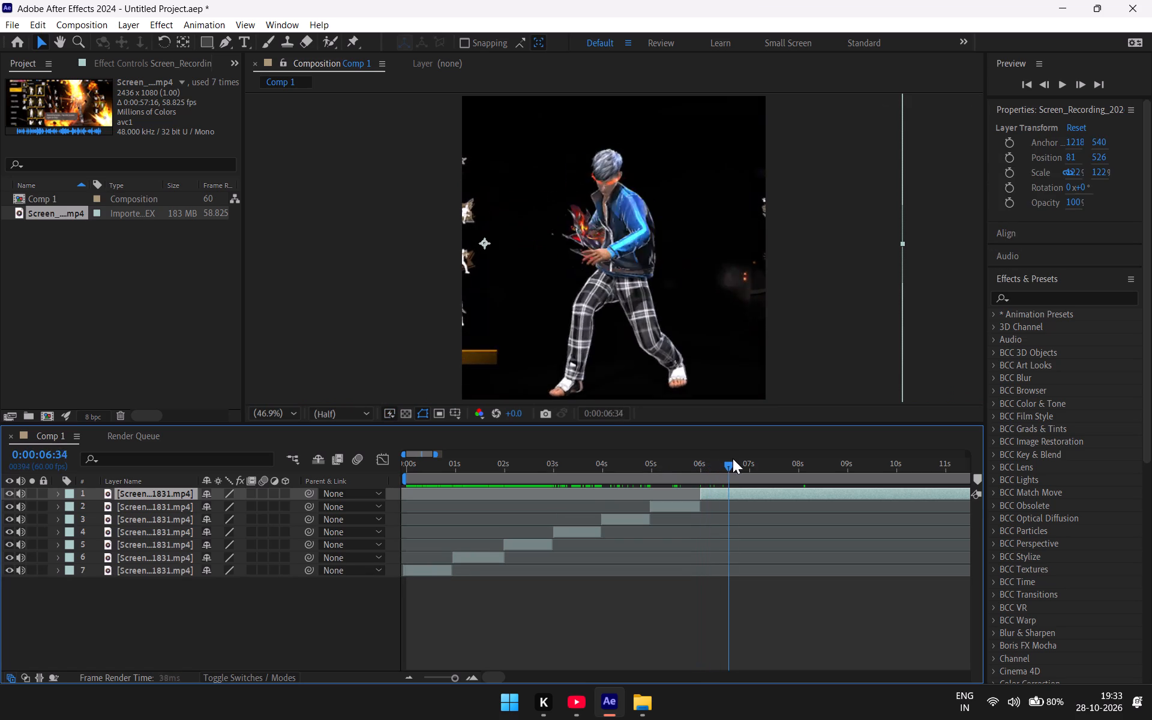
left_click_drag(733, 458, 790, 452)
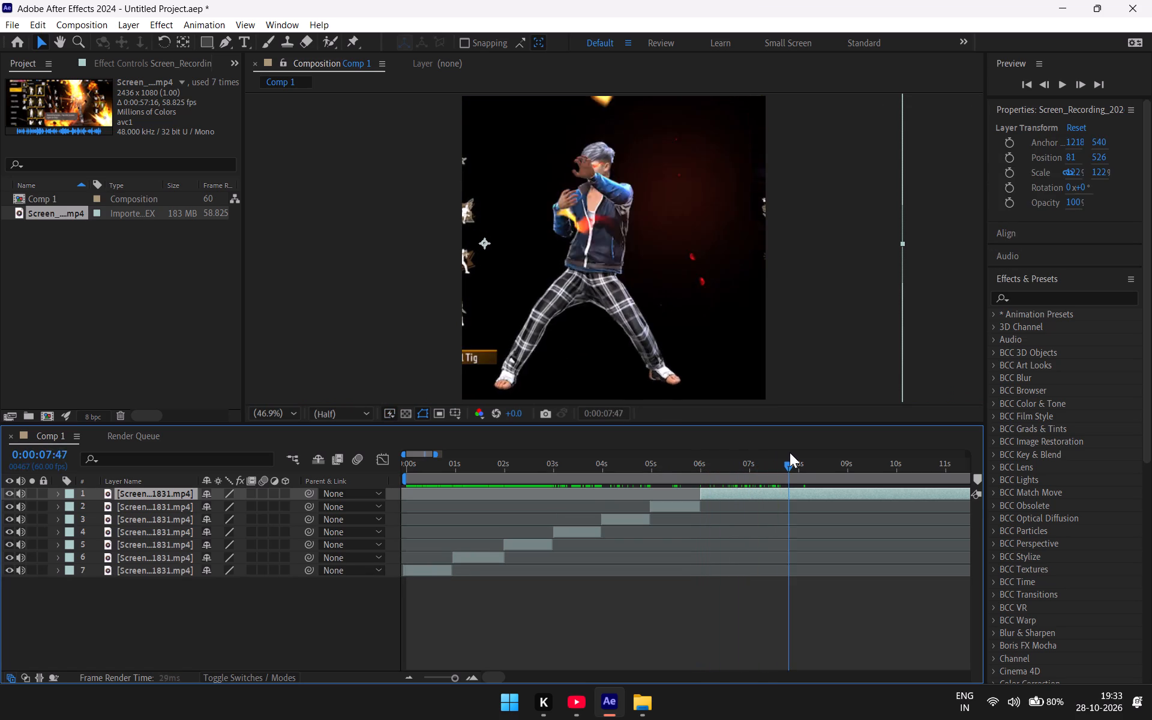
left_click_drag(790, 452, 842, 442)
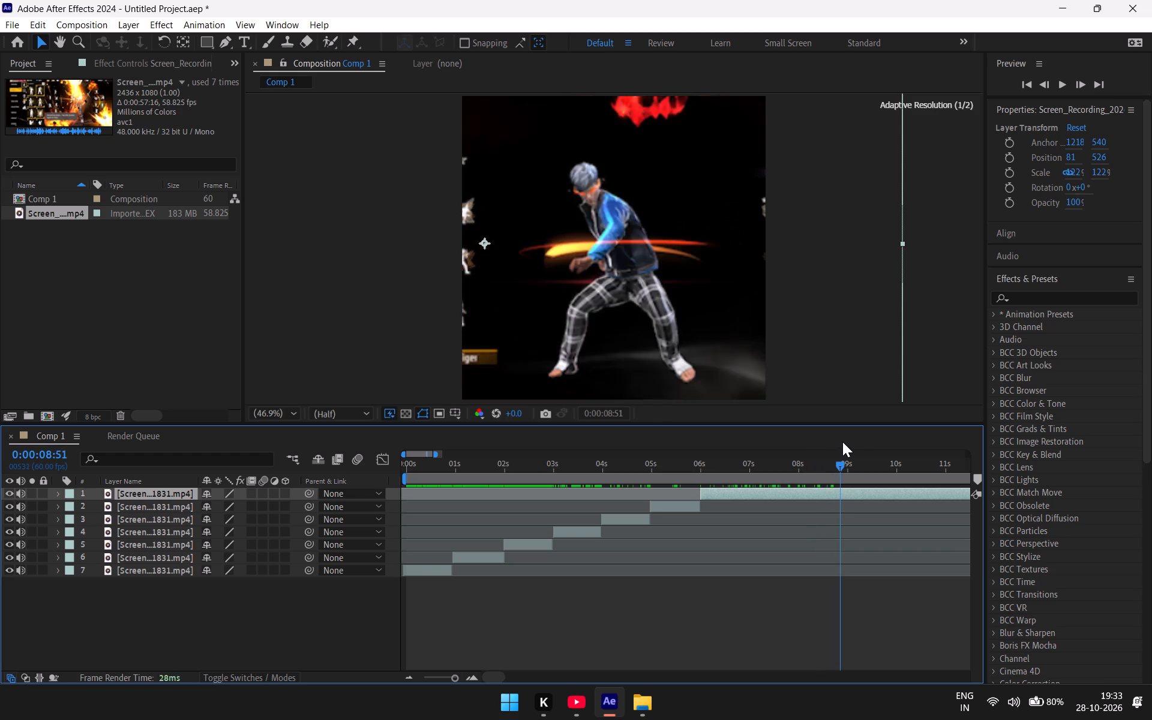
left_click_drag(842, 442, 885, 422)
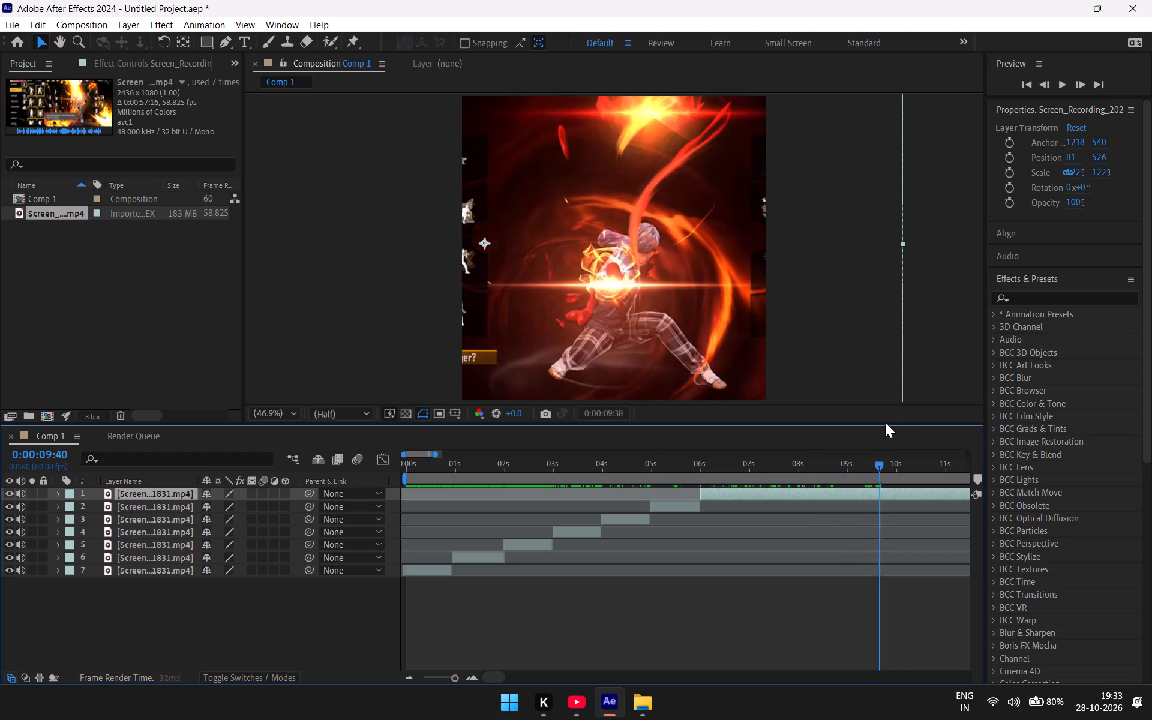
left_click_drag(885, 422, 947, 429)
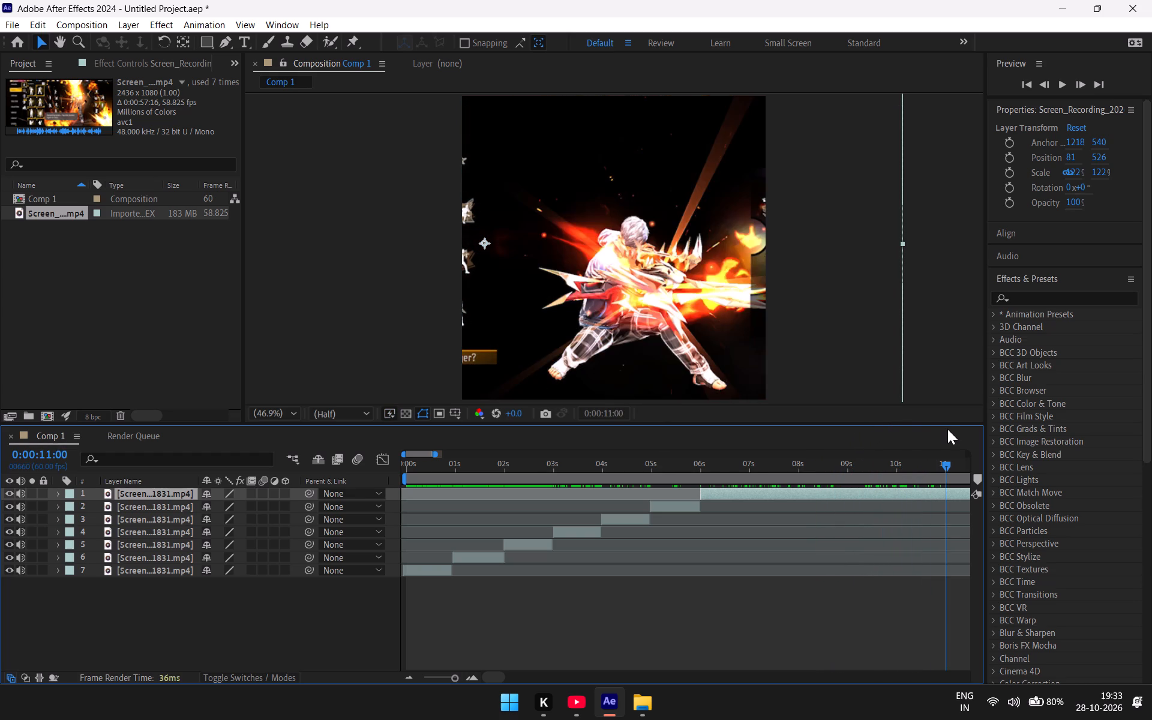
left_click_drag(947, 429, 975, 428)
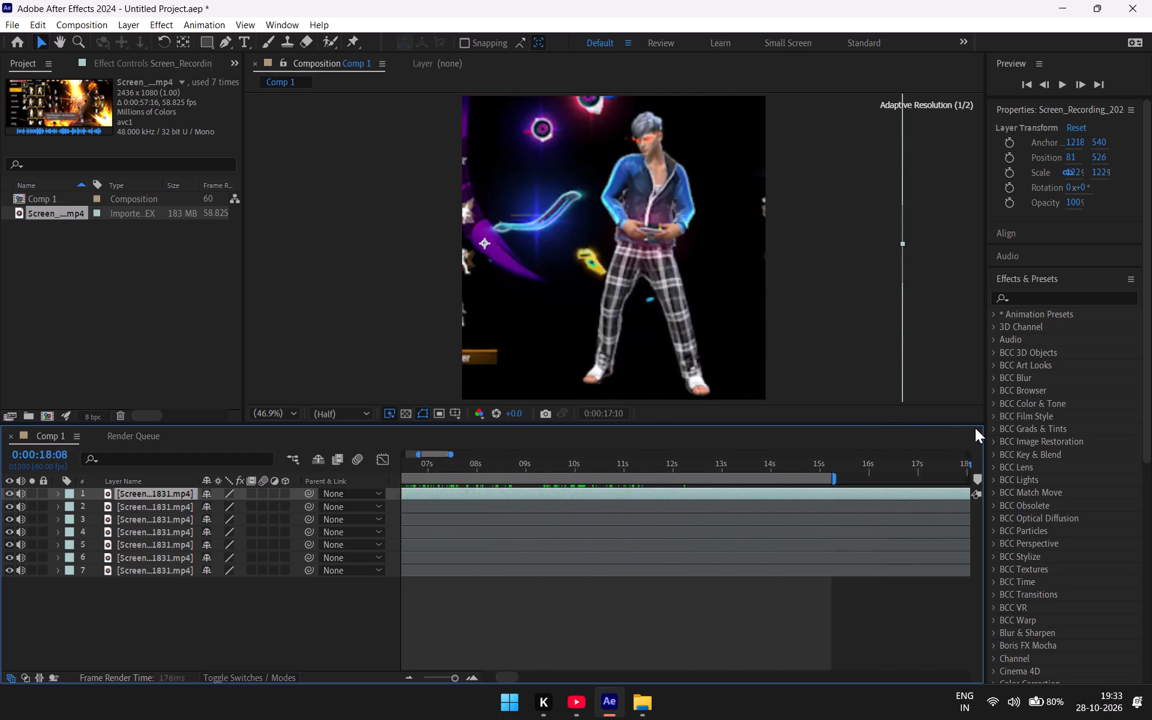
left_click_drag(975, 428, 397, 484)
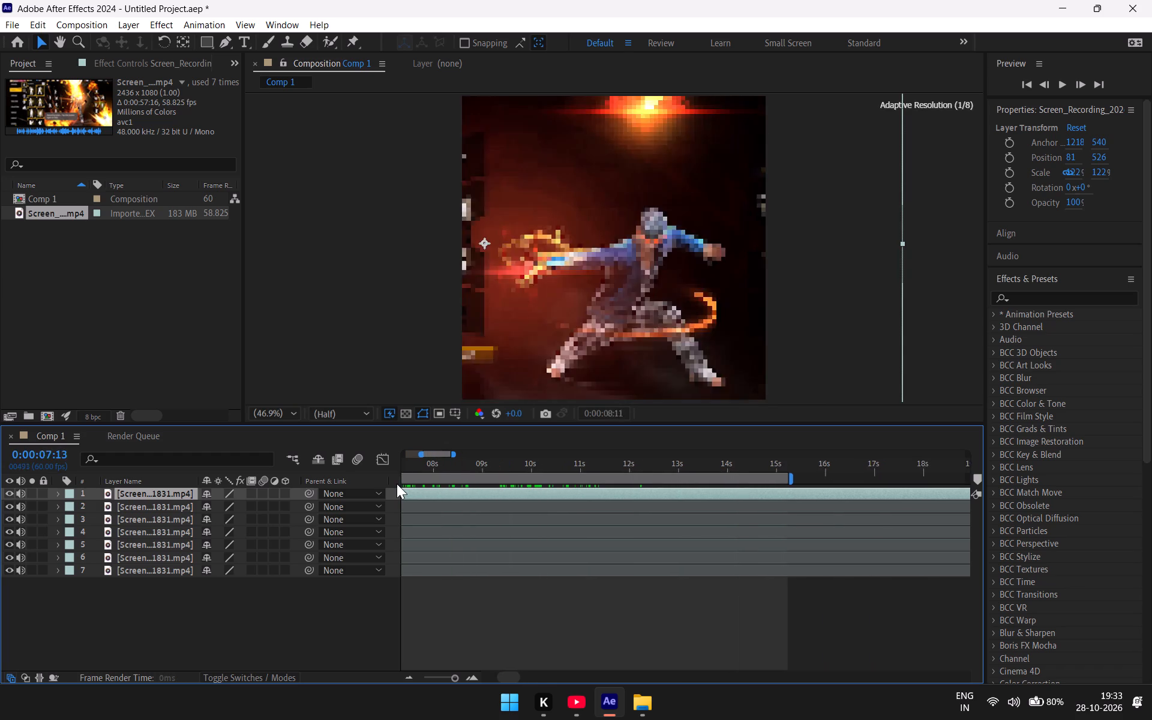
left_click_drag(397, 484, 547, 485)
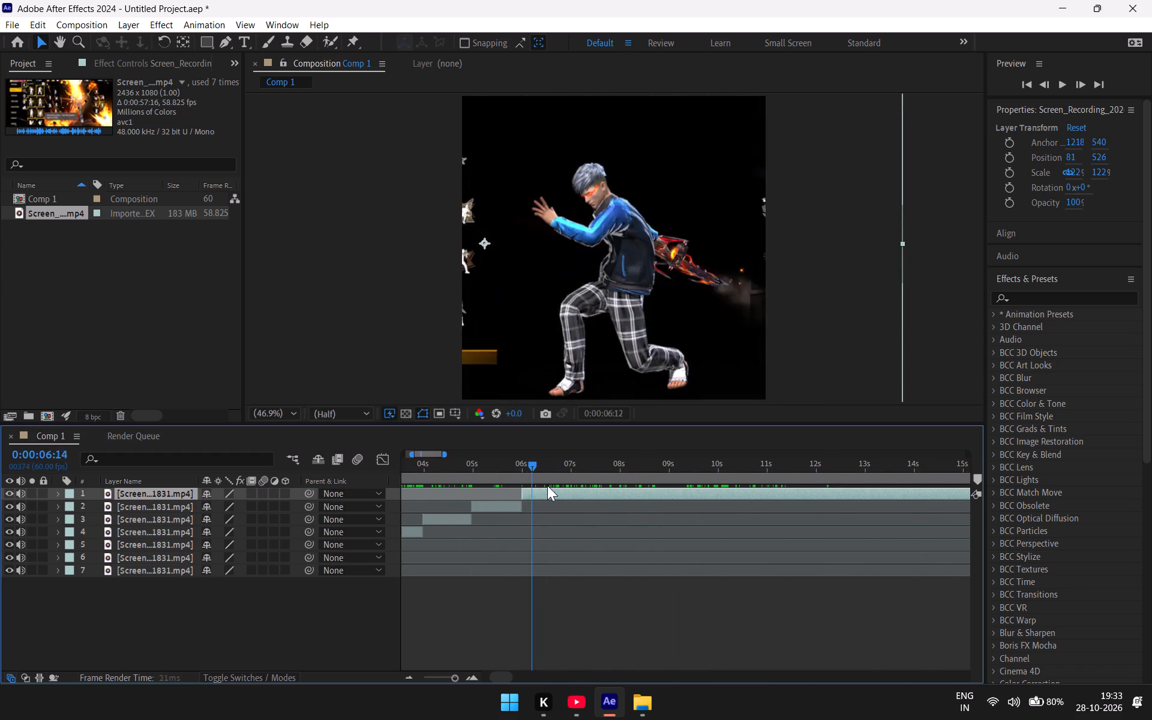
left_click_drag(547, 485, 613, 470)
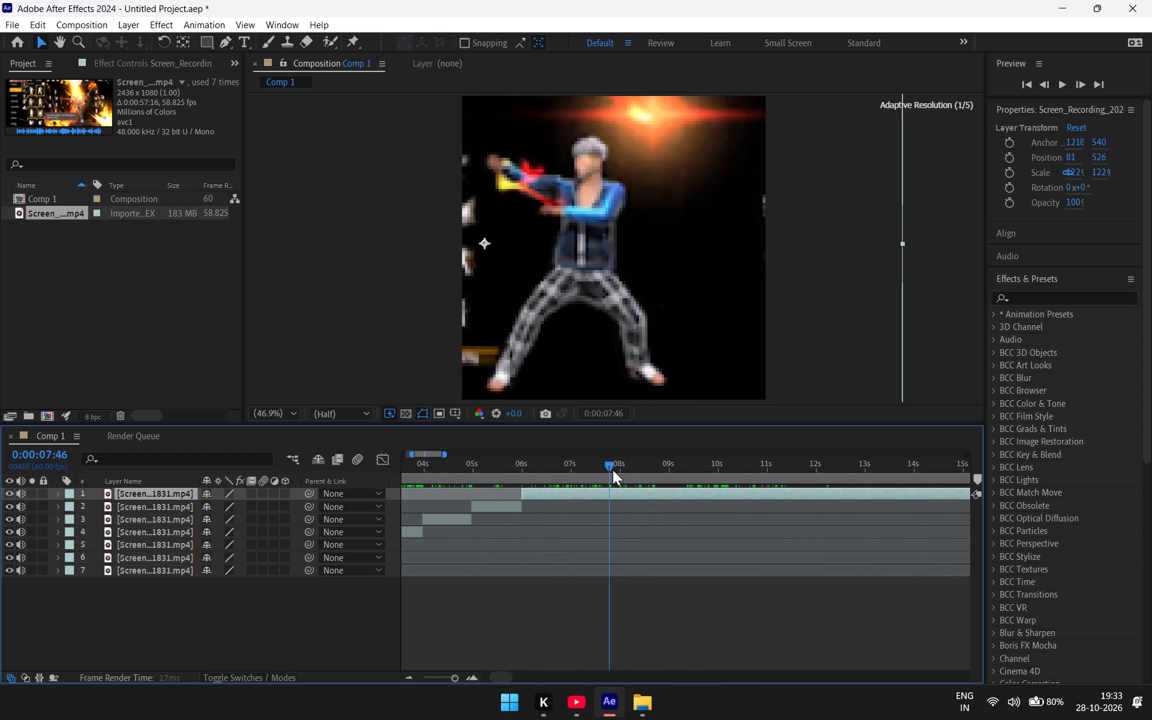
left_click_drag(613, 470, 683, 456)
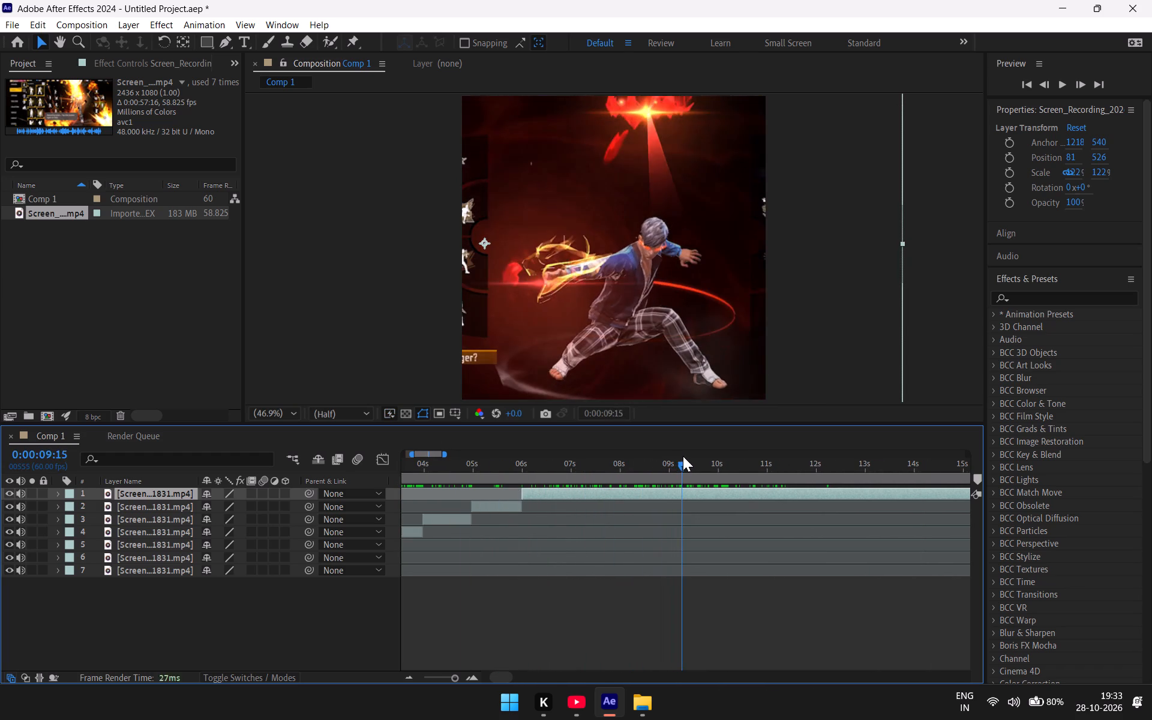
left_click_drag(683, 456, 580, 509)
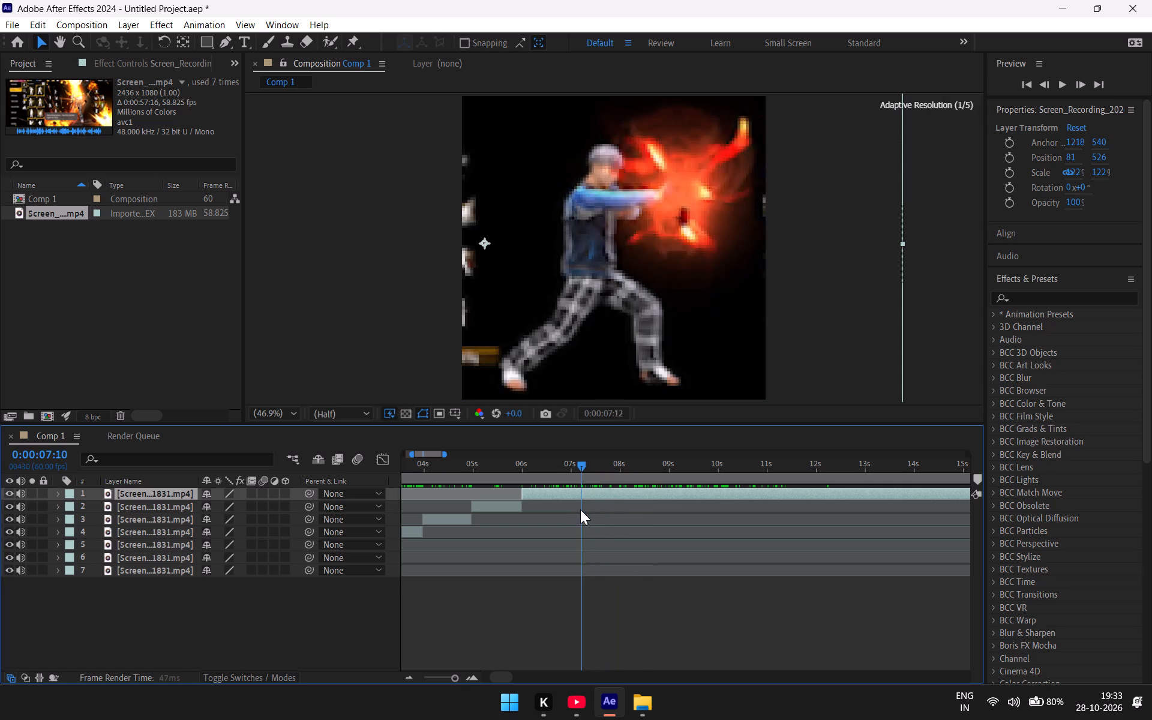
left_click_drag(580, 509, 593, 499)
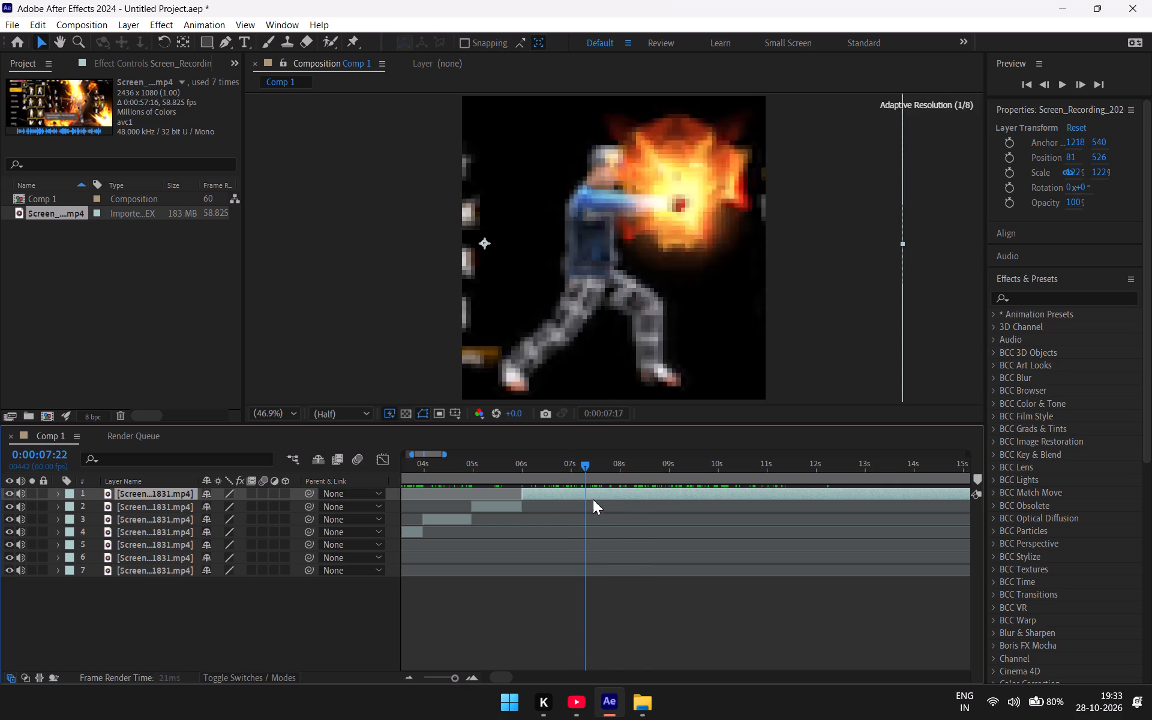
left_click_drag(593, 499, 624, 475)
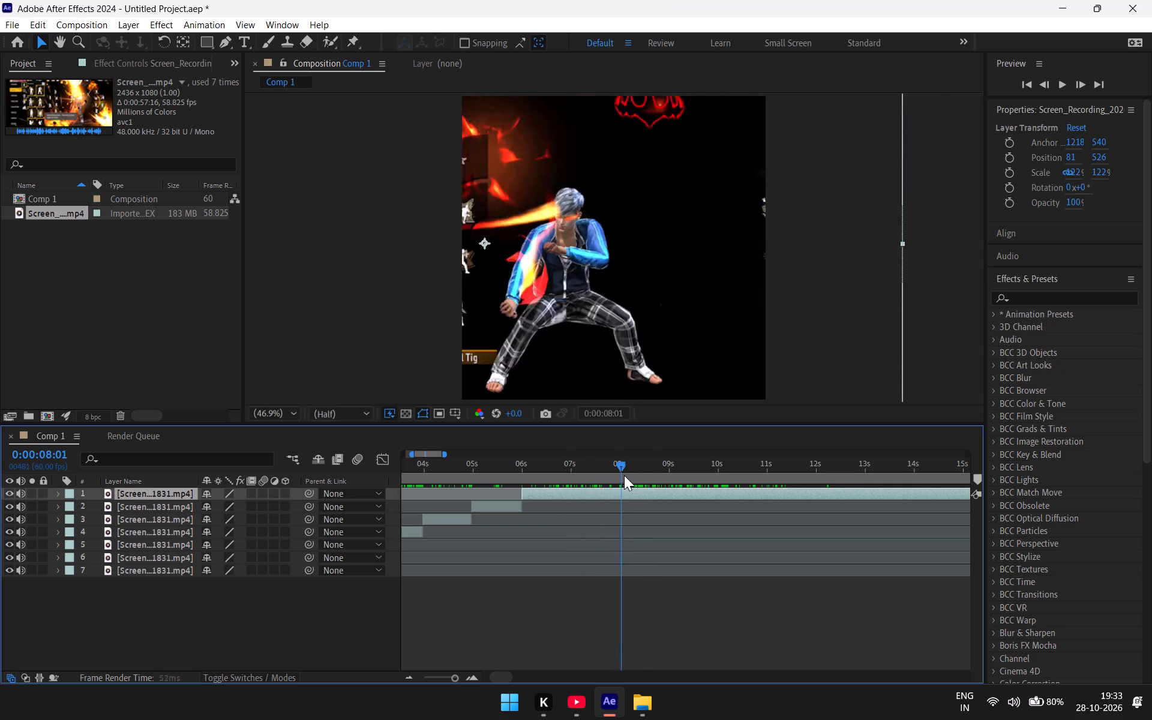
left_click_drag(624, 475, 634, 472)
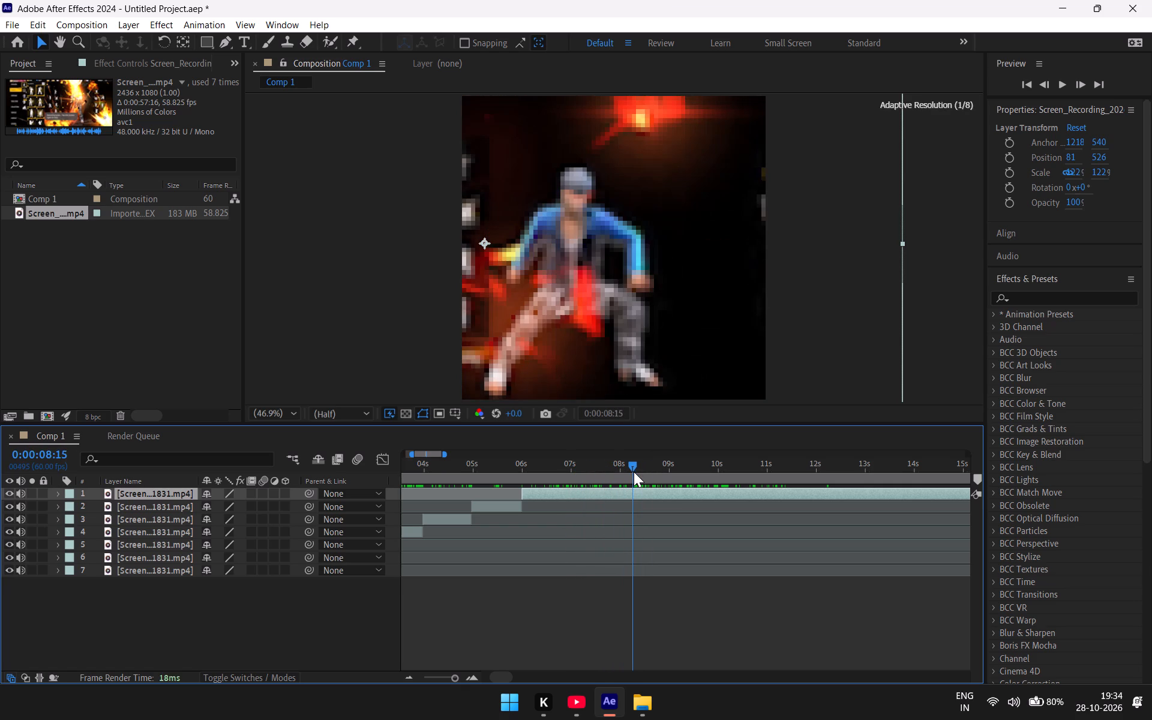
left_click_drag(634, 472, 638, 473)
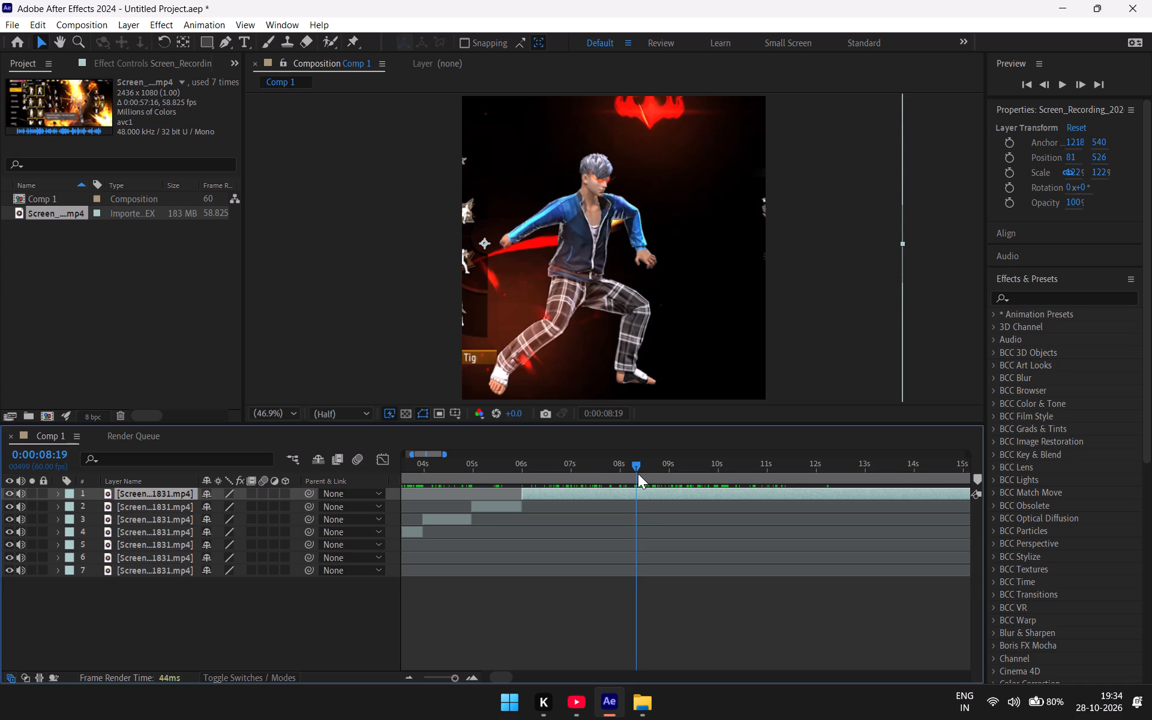
left_click_drag(638, 473, 637, 473)
key("ctrl+shift+d")
Delete the segment between 0:00:06:00 and 0:00:08:19, and move the remaining clip back to the end of the preceding clip at 0:00:06:00.
left_click(596, 503)
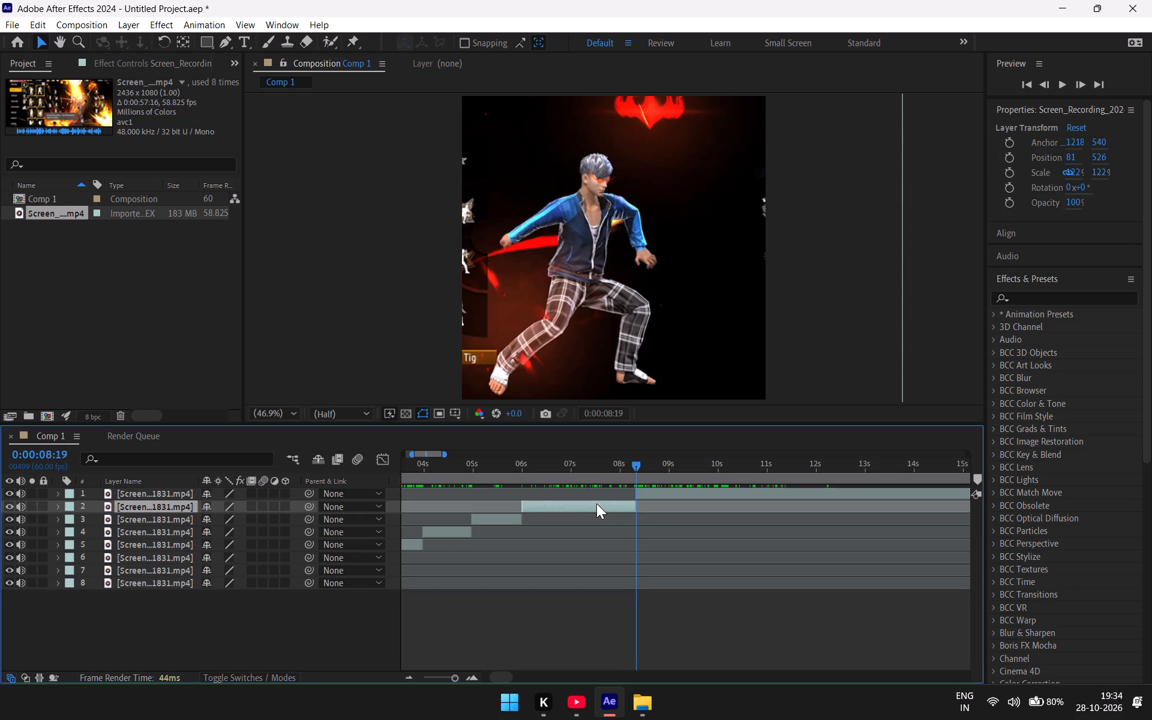
key("BackSpace")
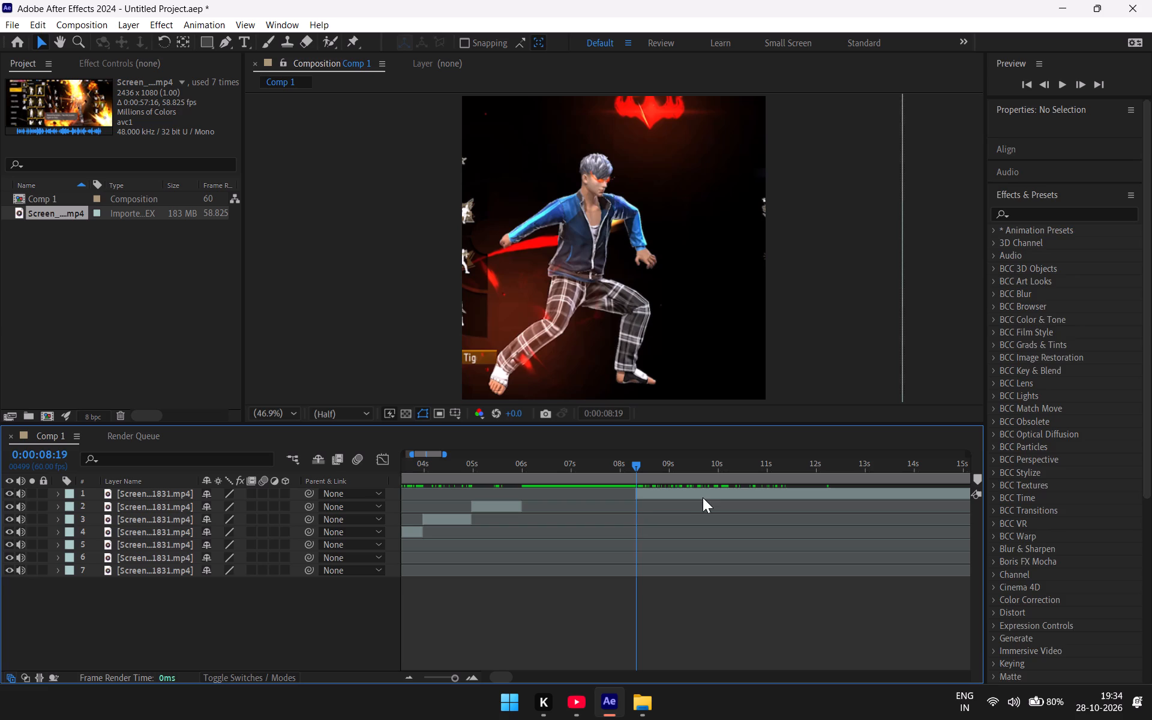
left_click_drag(703, 495, 589, 551)
Split the uppermost layer at 0:00:07:00, where the character lunges low with a glowing fist against the red background.
left_click_drag(633, 467, 504, 550)
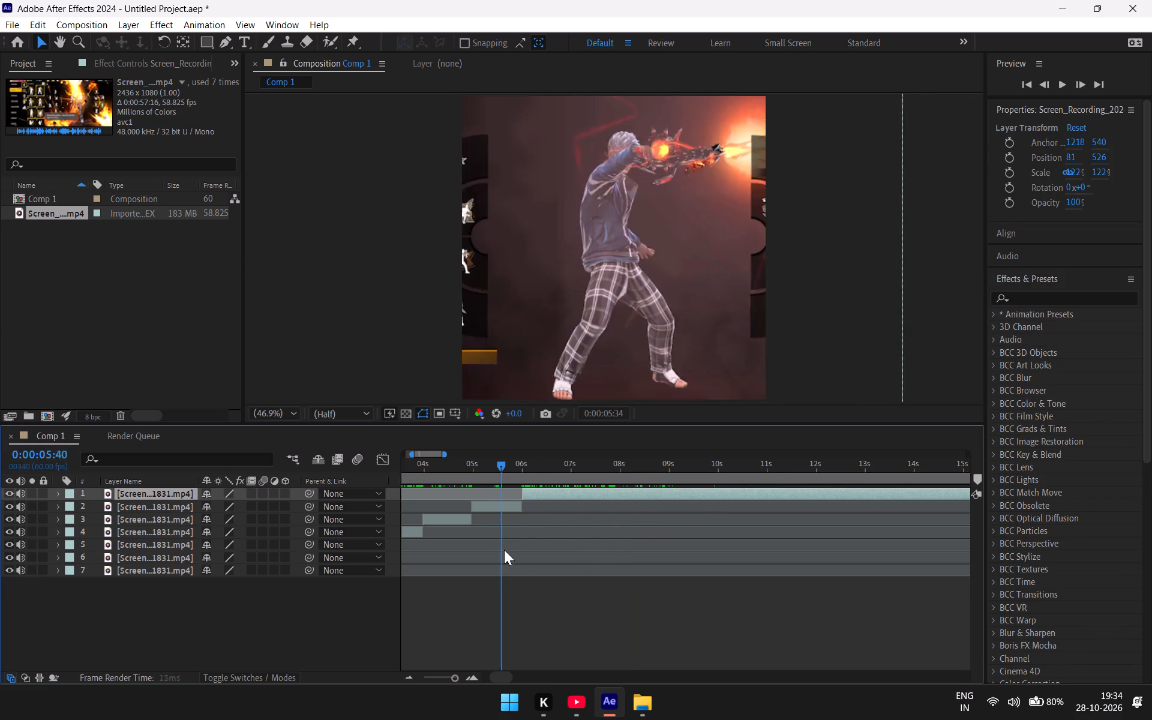
left_click_drag(504, 550, 556, 532)
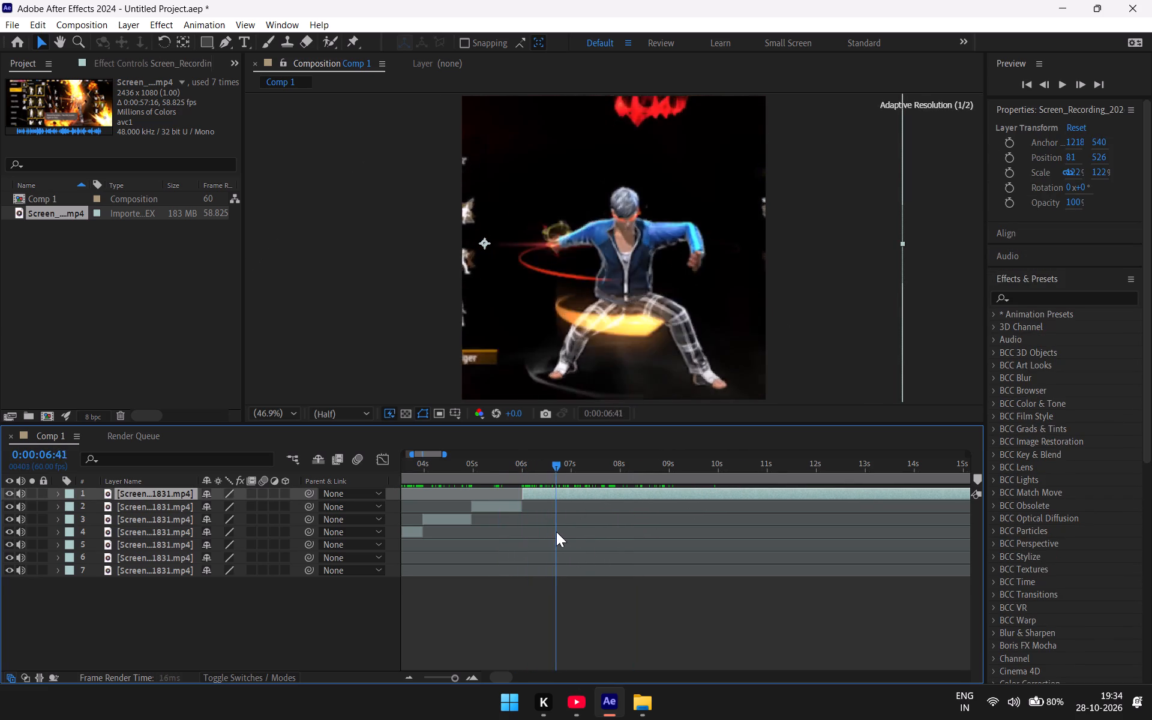
left_click_drag(556, 532, 568, 539)
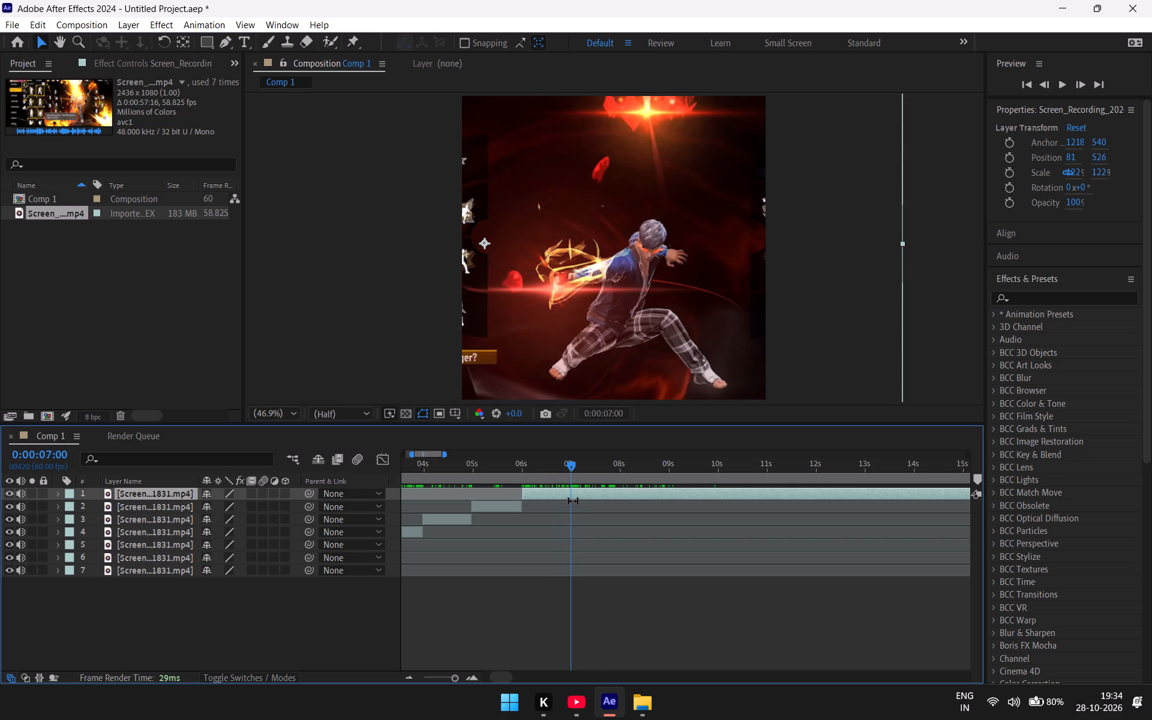
key("ctrl+shift+d")
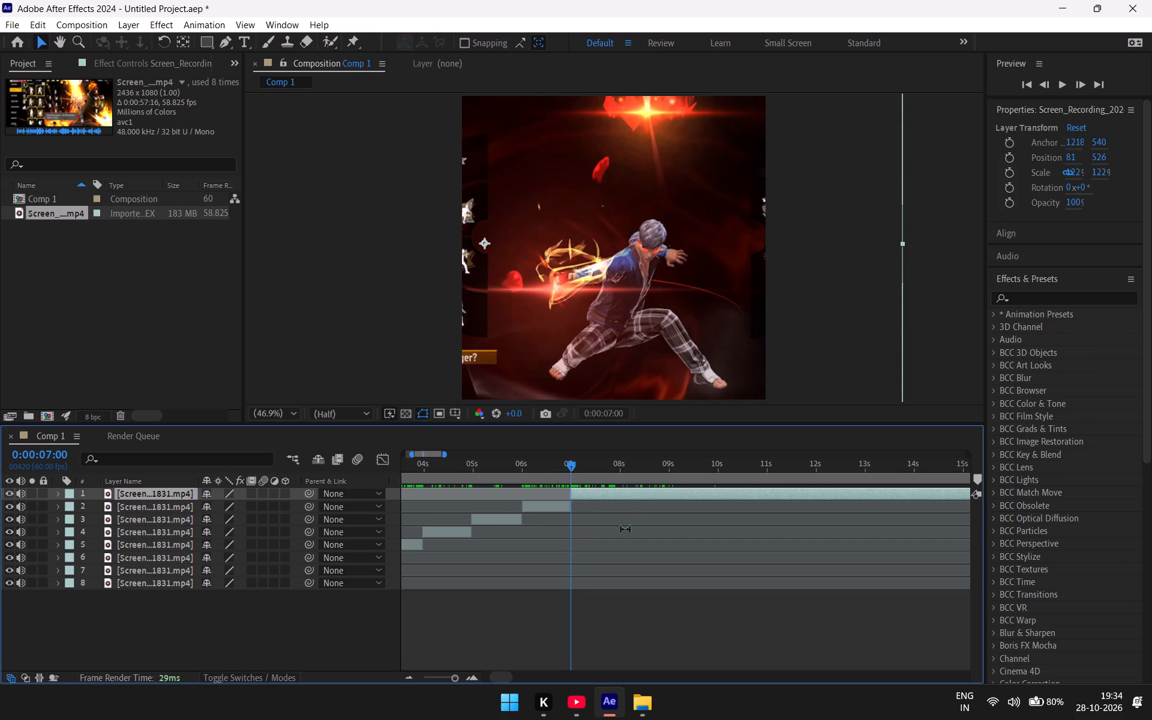
Review the footage after 0:00:07:00 and split the uppermost layer at 0:00:11:29, where the character raises both hands near purple and cyan shards.
left_click_drag(572, 458, 691, 484)
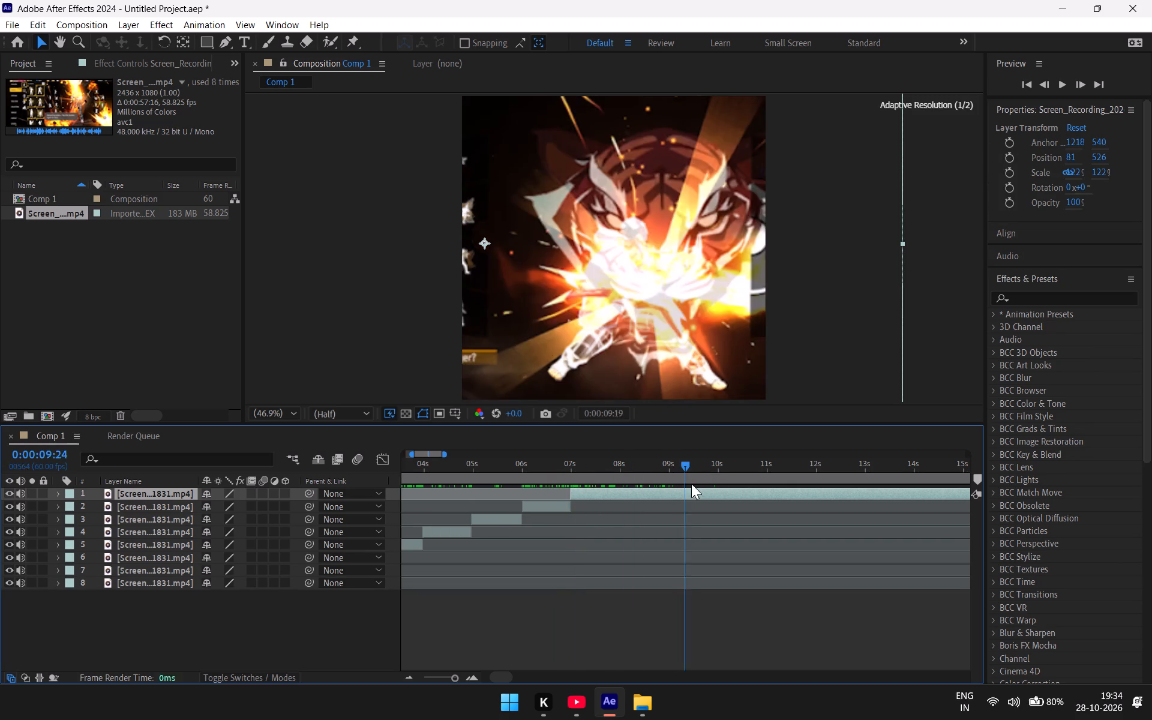
left_click_drag(691, 484, 806, 470)
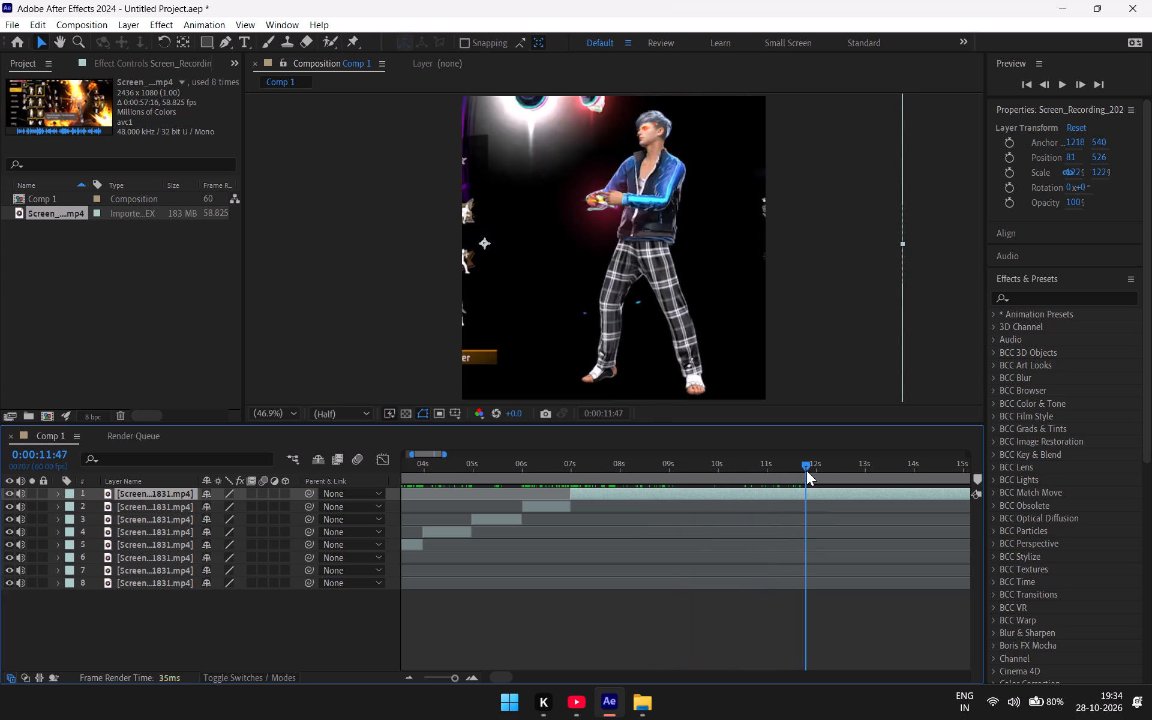
left_click_drag(806, 470, 743, 506)
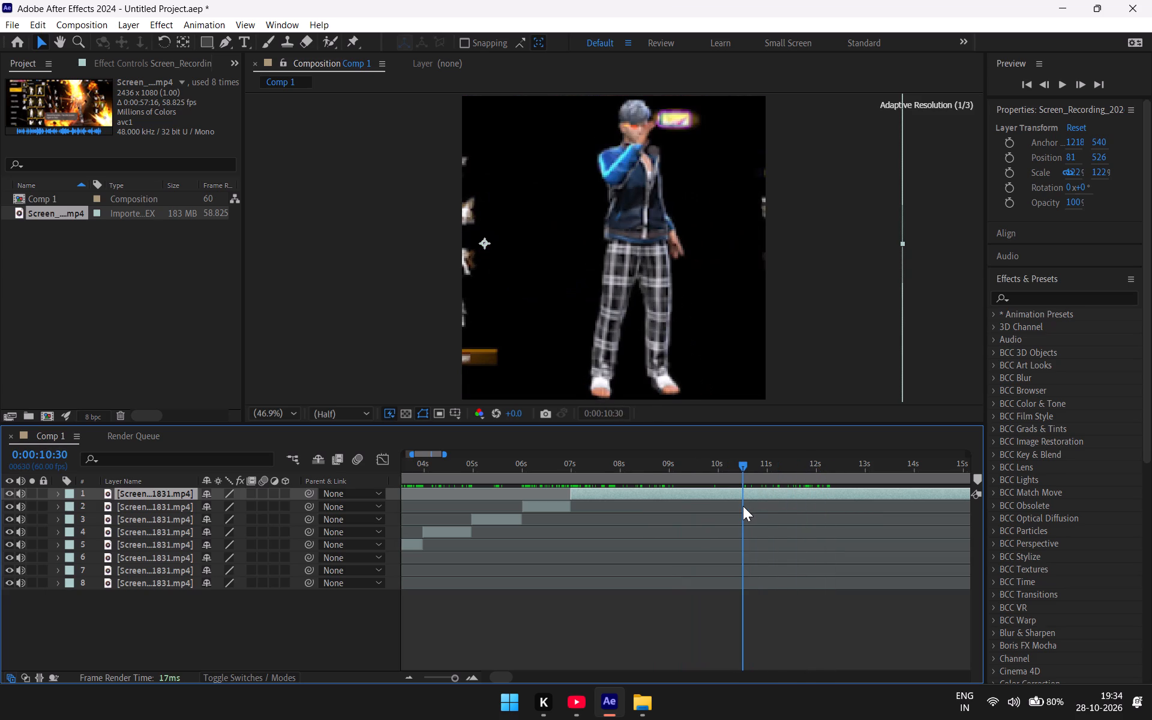
left_click_drag(743, 506, 766, 482)
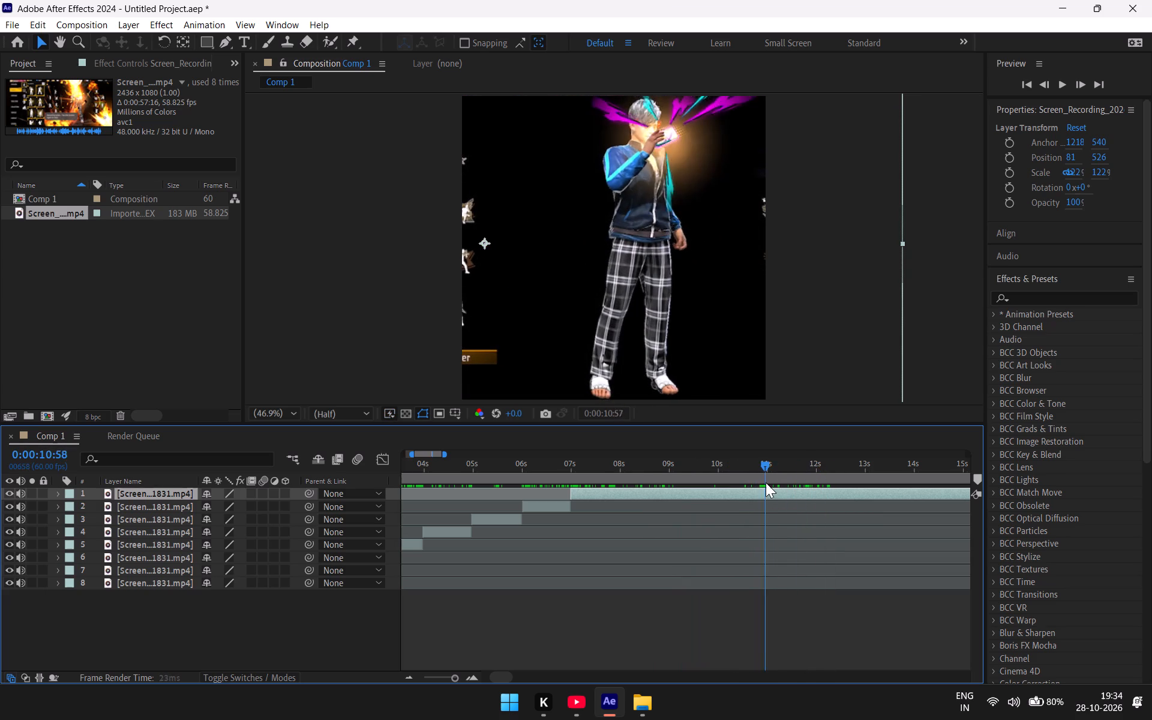
left_click_drag(766, 482, 772, 475)
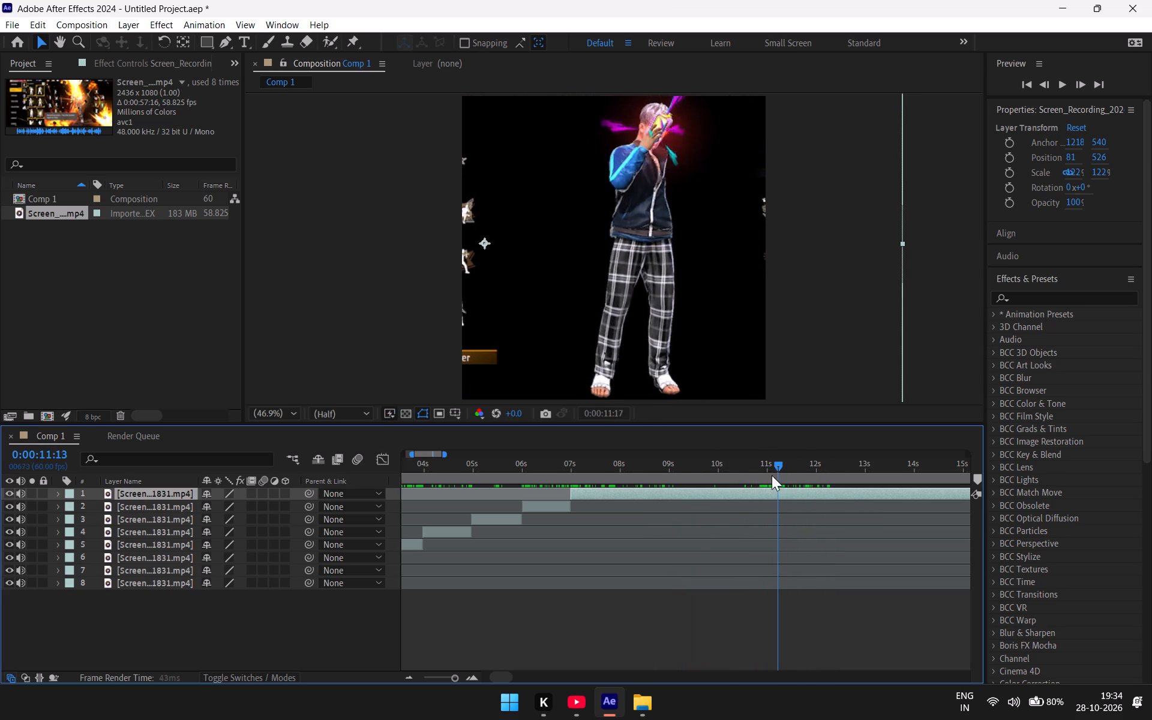
left_click_drag(772, 475, 703, 499)
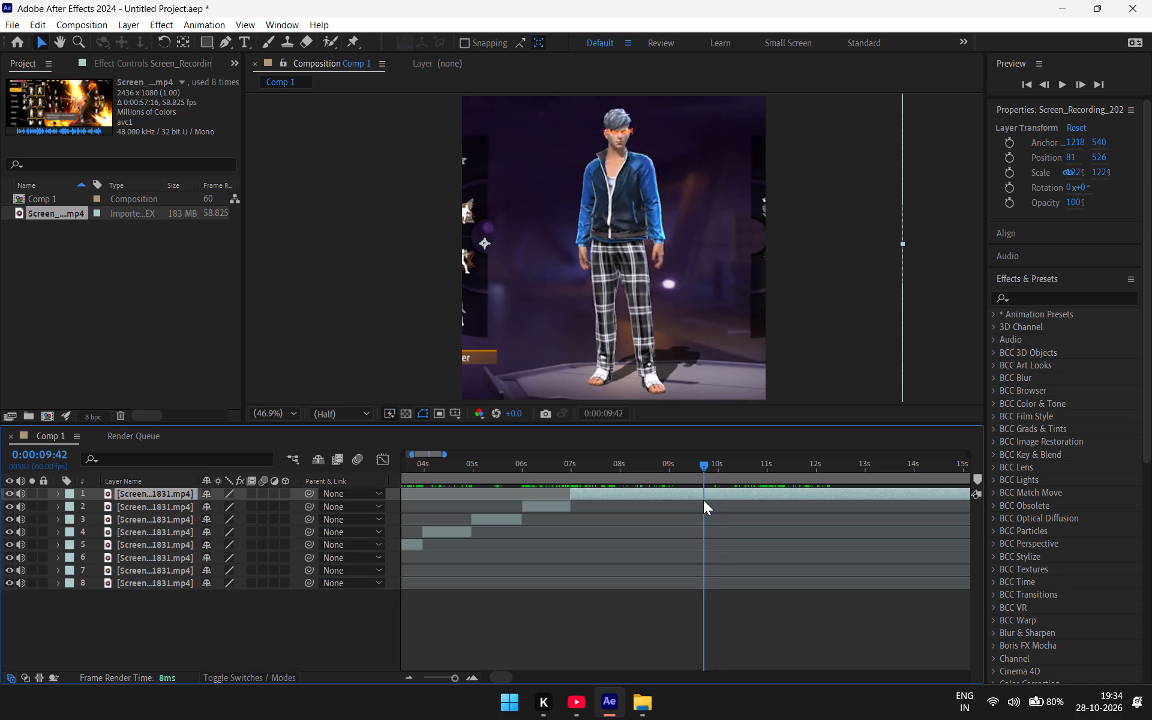
left_click_drag(703, 462, 716, 462)
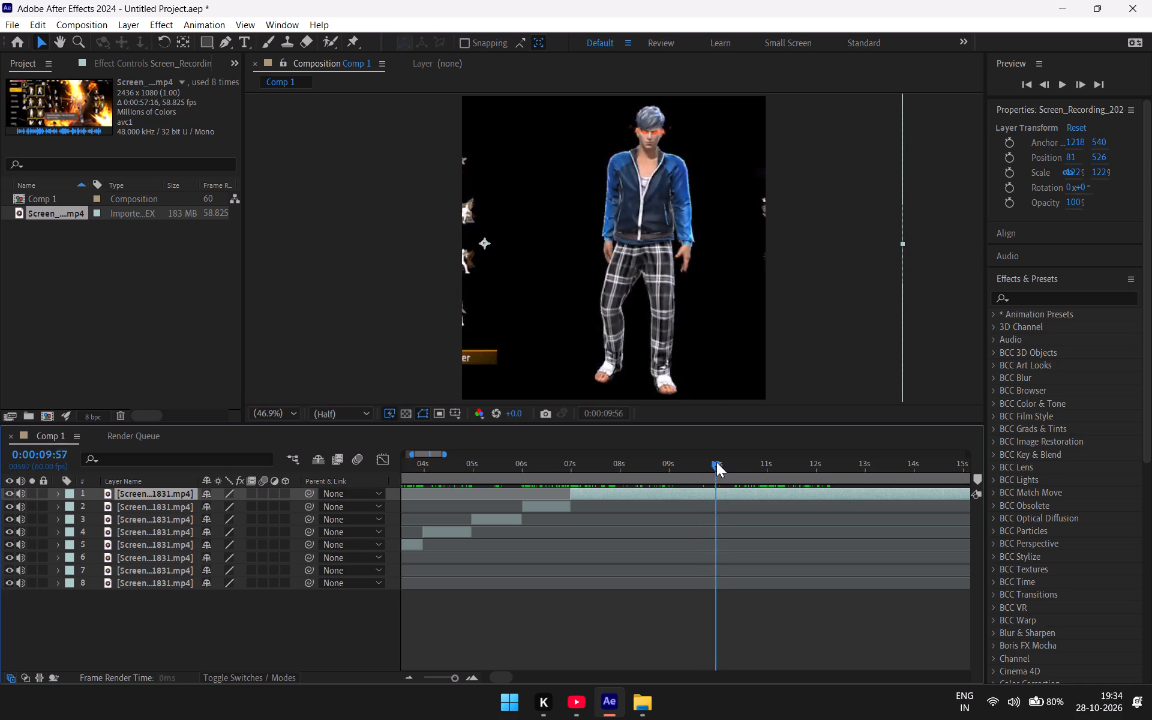
left_click_drag(716, 462, 777, 441)
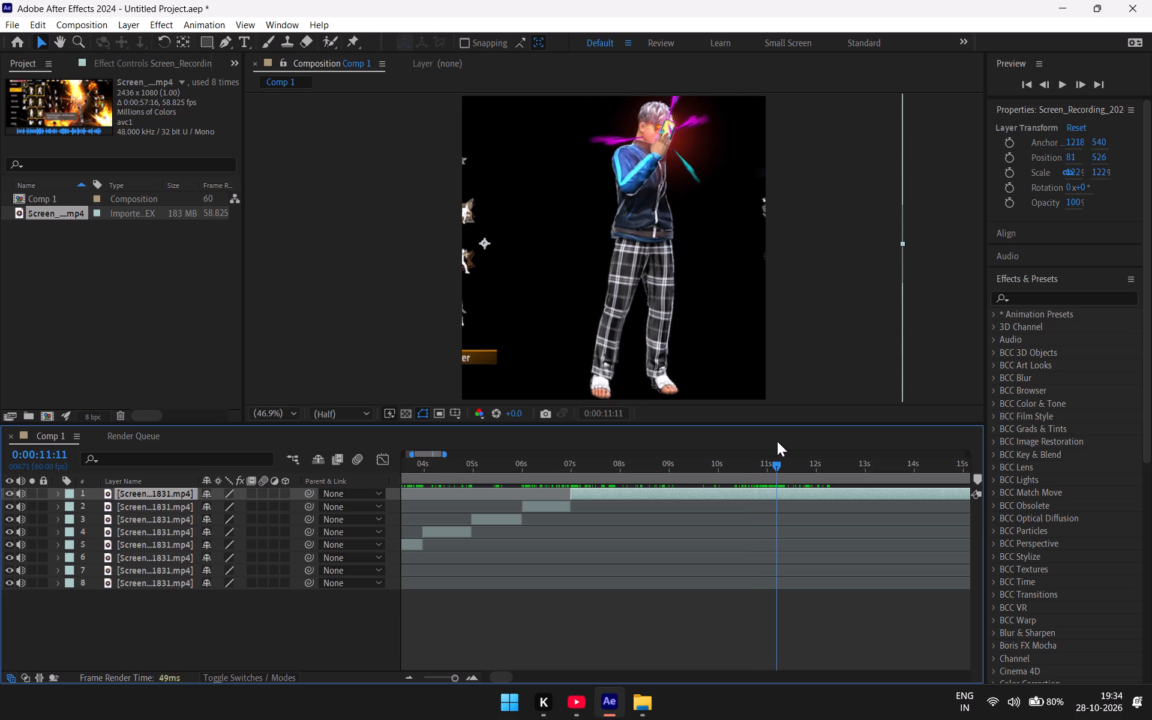
left_click_drag(777, 441, 790, 439)
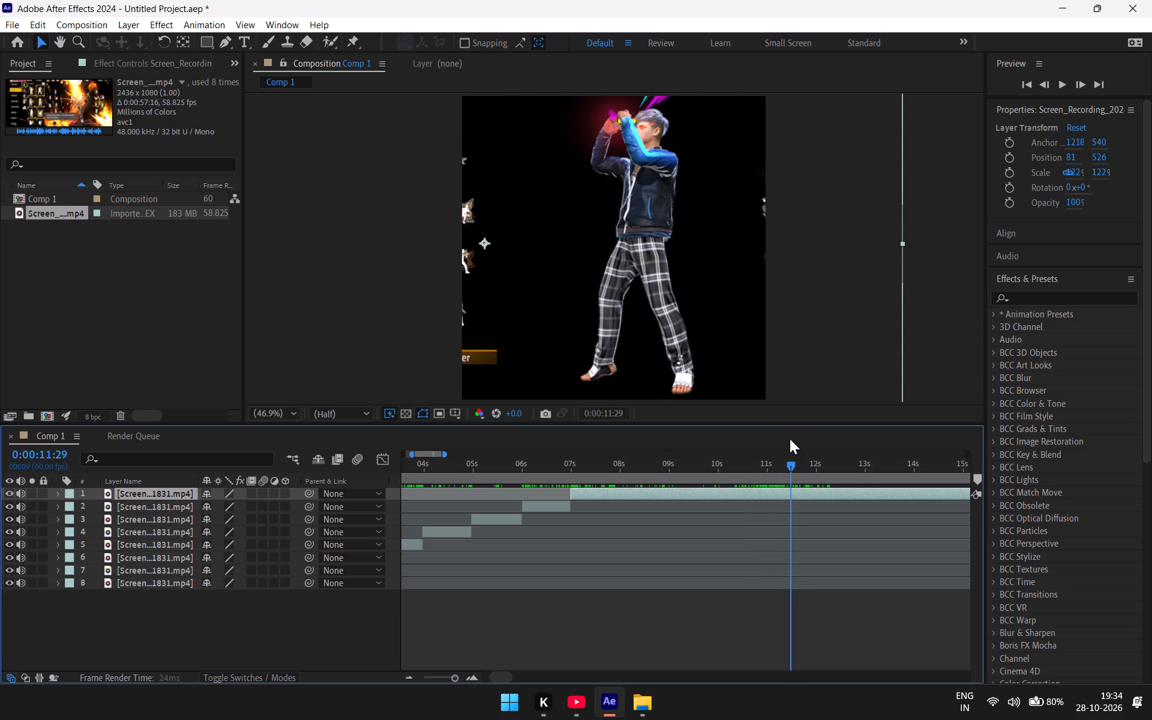
left_click_drag(790, 439, 788, 440)
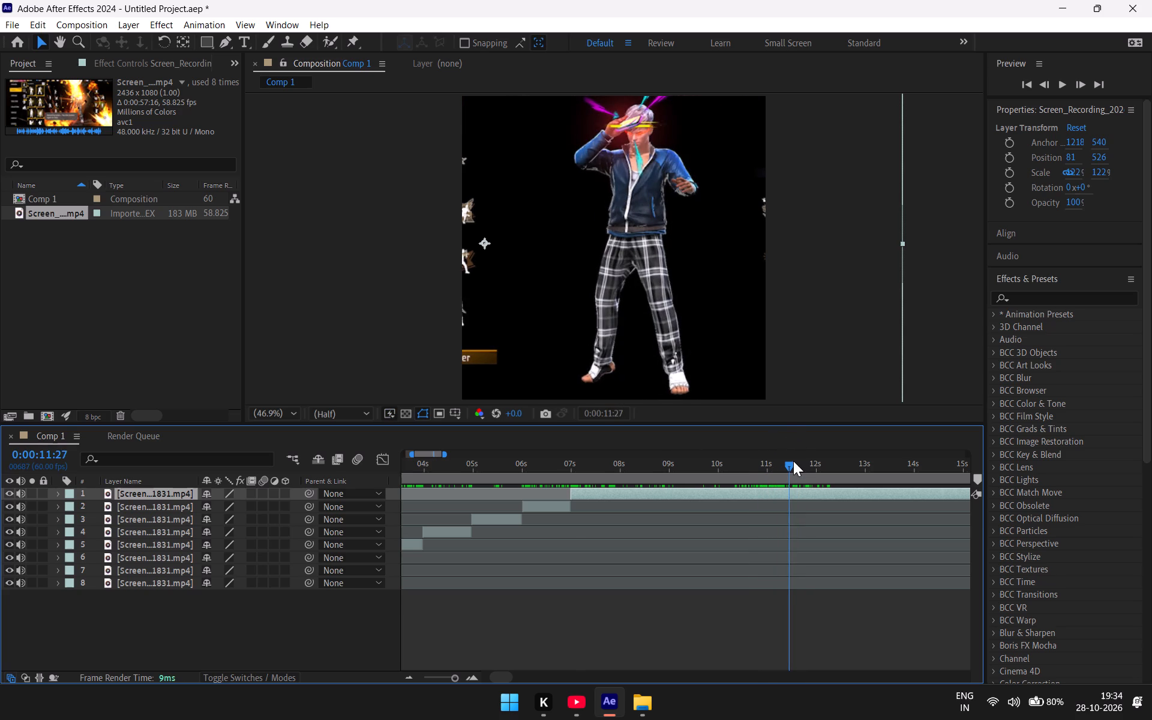
left_click(788, 463)
key("ctrl+shift+d")
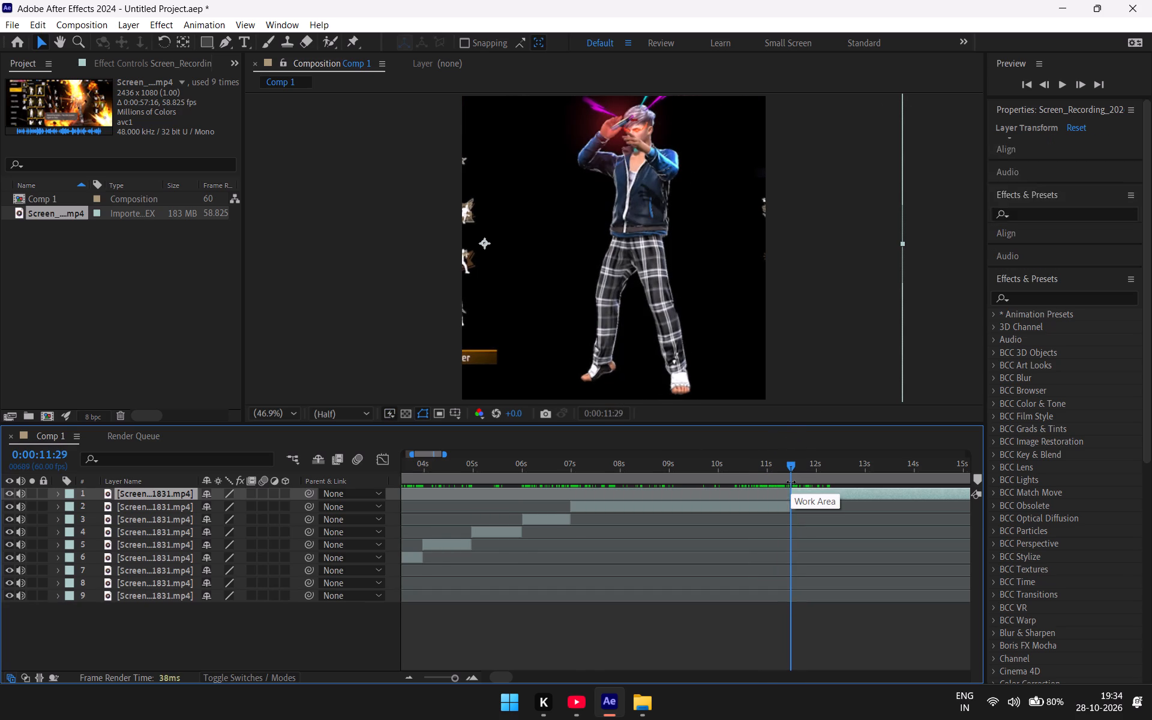
Delete the segment between 0:00:07:00 and 0:00:11:29, and move the remaining clip back to the end of the fiery fist clip.
left_click(778, 505)
key("BackSpace")
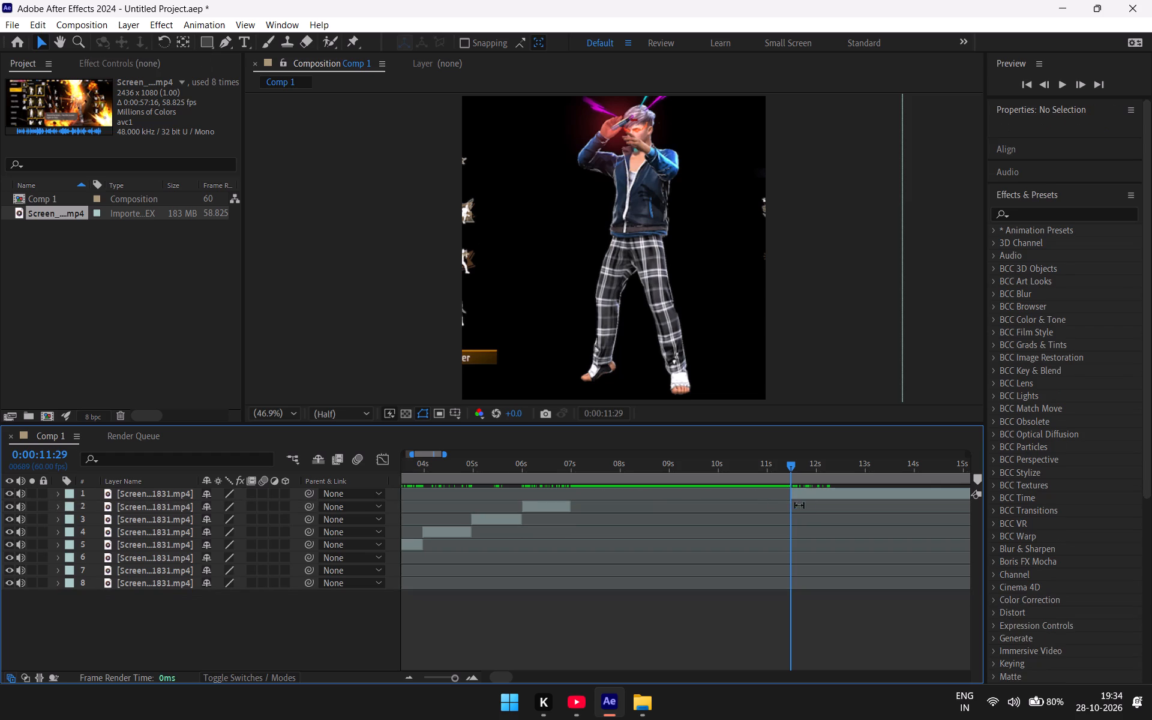
left_click_drag(811, 497, 592, 571)
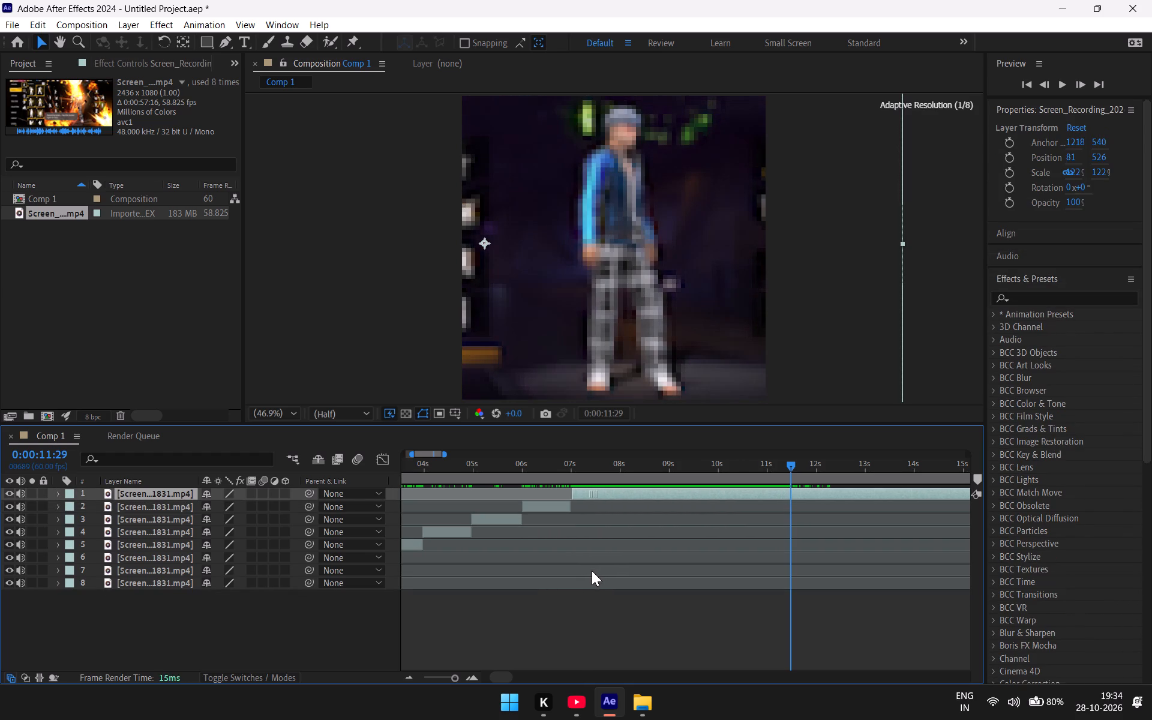
Preview the moved clip and split the uppermost layer at 0:00:07:58, where the character extends an arm amid neon pieces and a purple arc.
left_click_drag(592, 571, 592, 571)
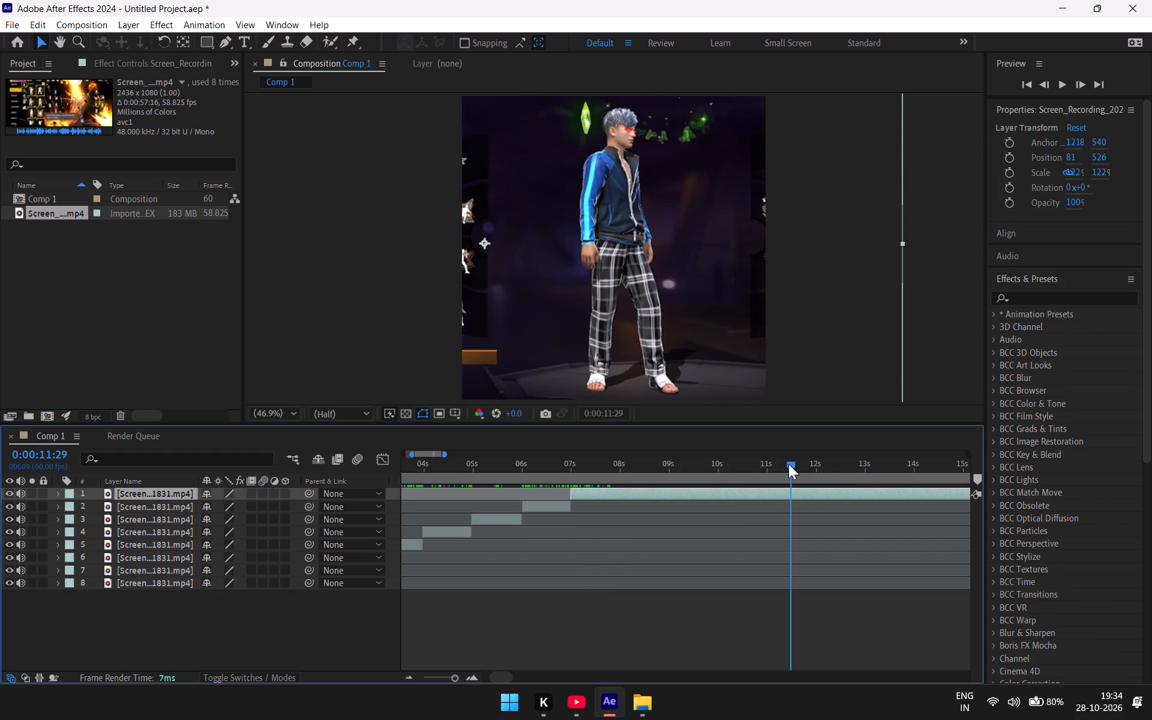
left_click_drag(788, 464, 541, 566)
key("space")
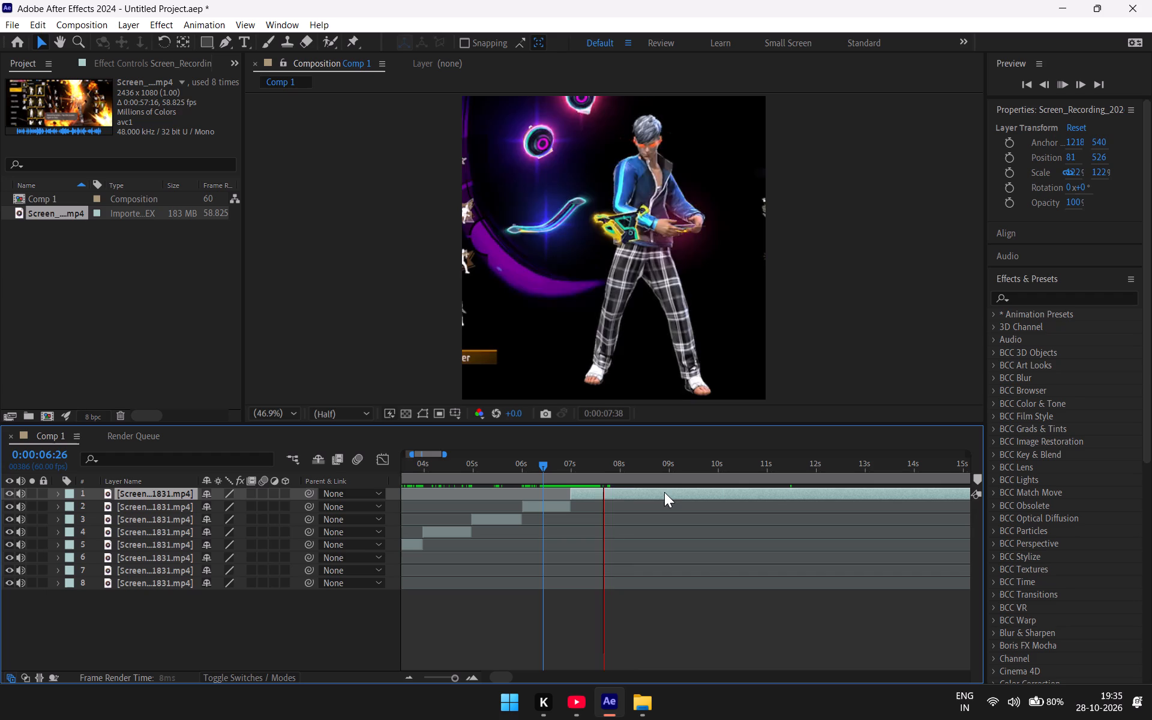
key("space")
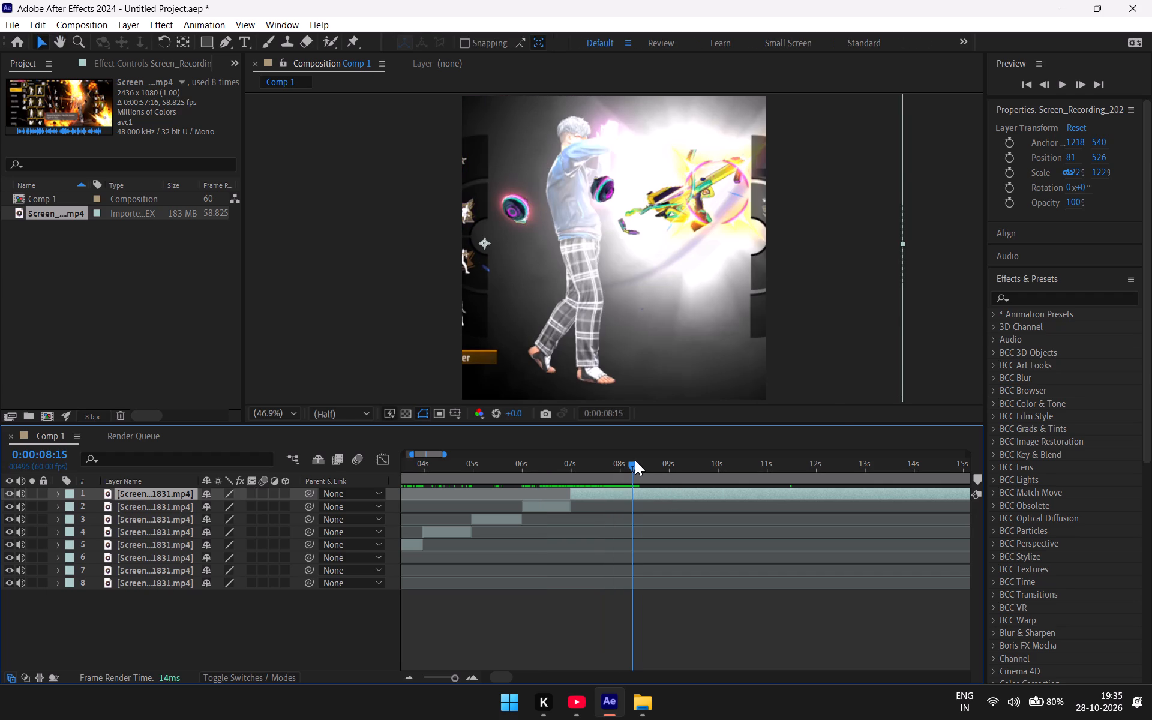
left_click_drag(634, 460, 619, 487)
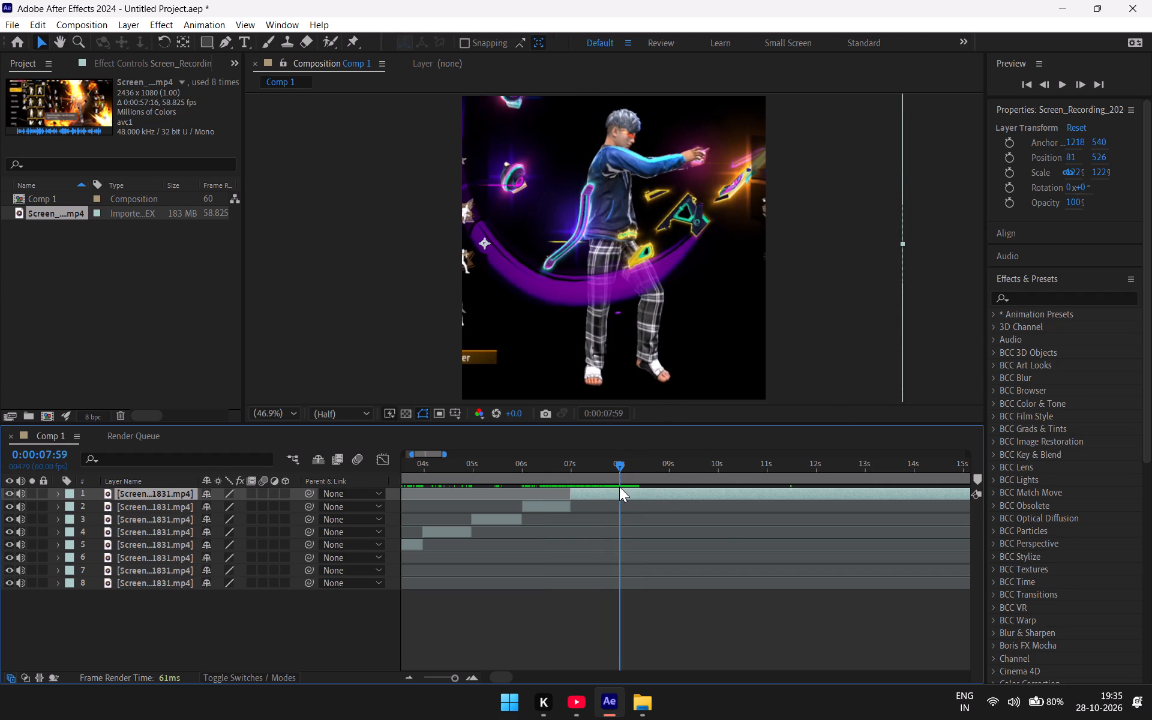
left_click_drag(619, 487, 619, 487)
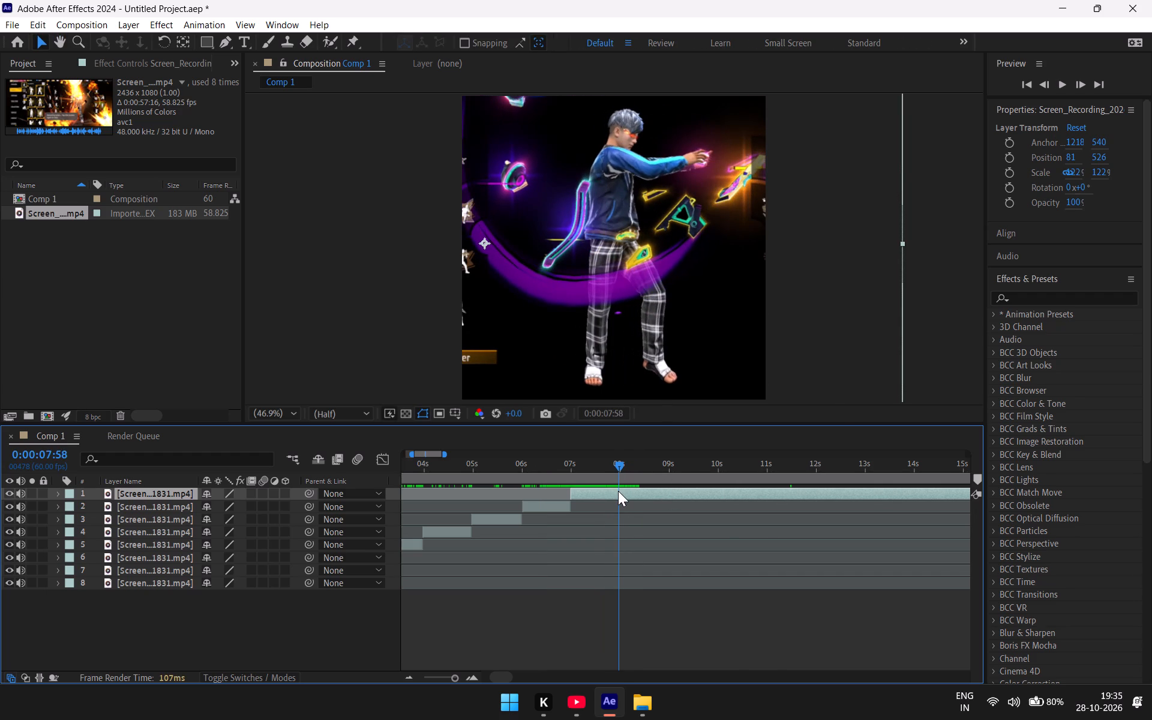
key("ctrl+shift+d")
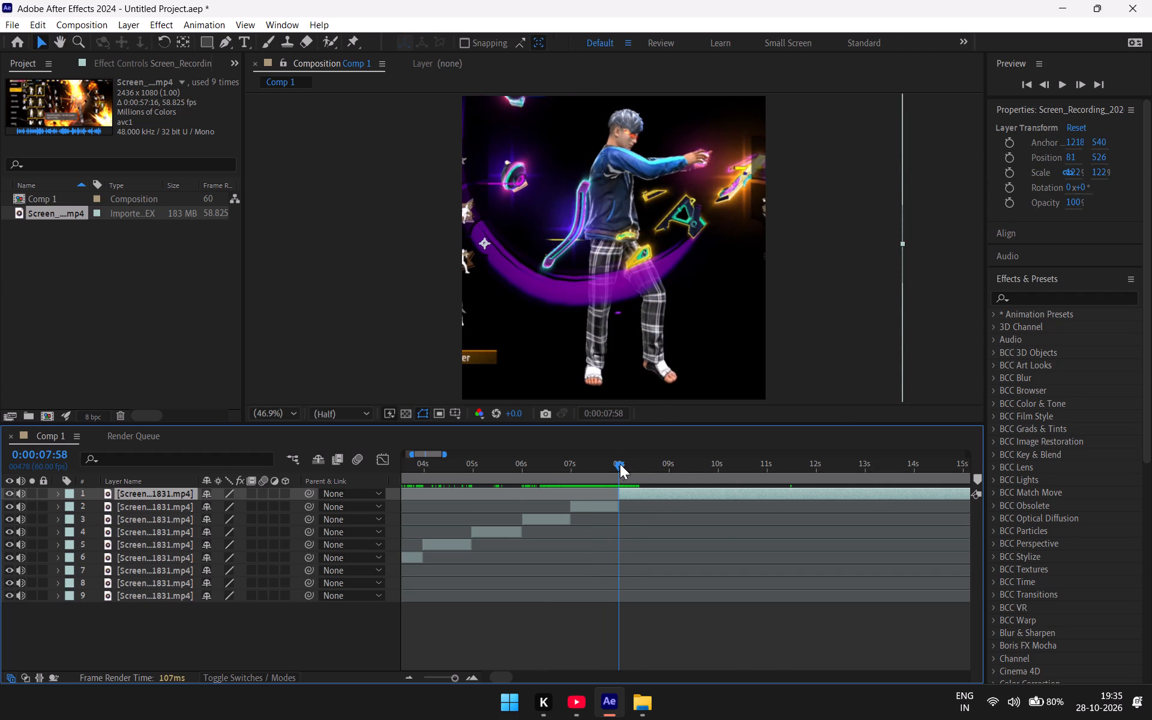
Review the footage after 0:00:07:58 and split the uppermost layer at 0:00:10:51, where the character stands with green streaks against the purple background.
left_click_drag(620, 462, 691, 462)
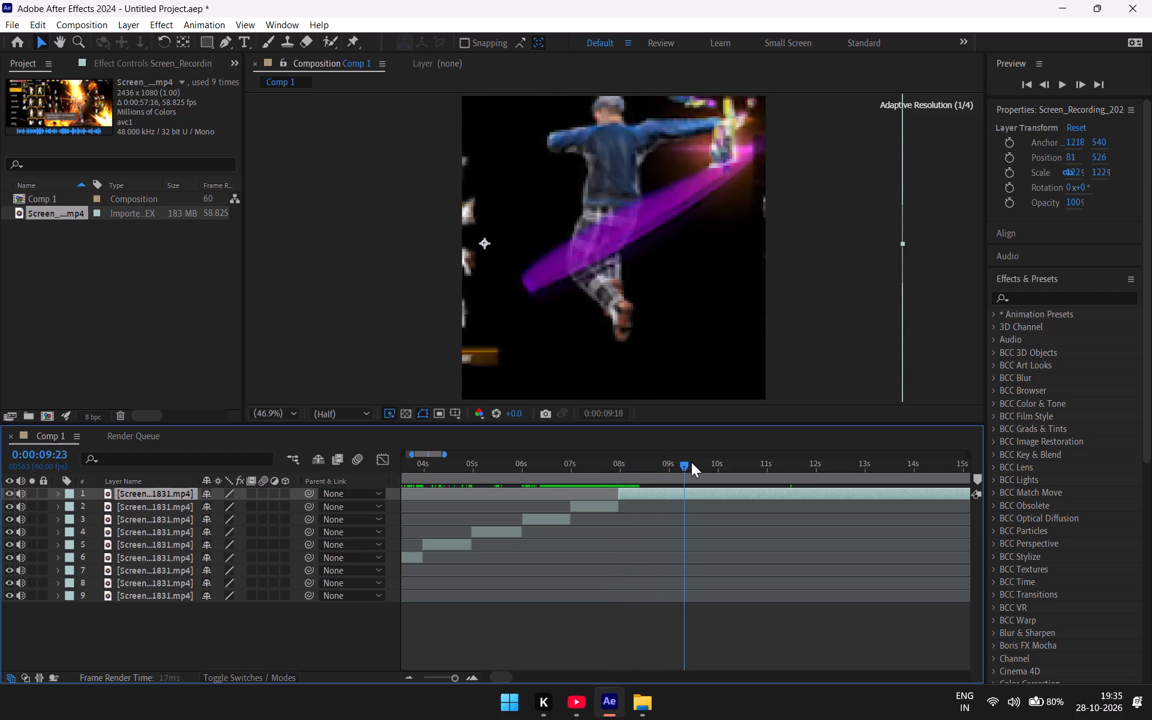
left_click_drag(691, 462, 775, 462)
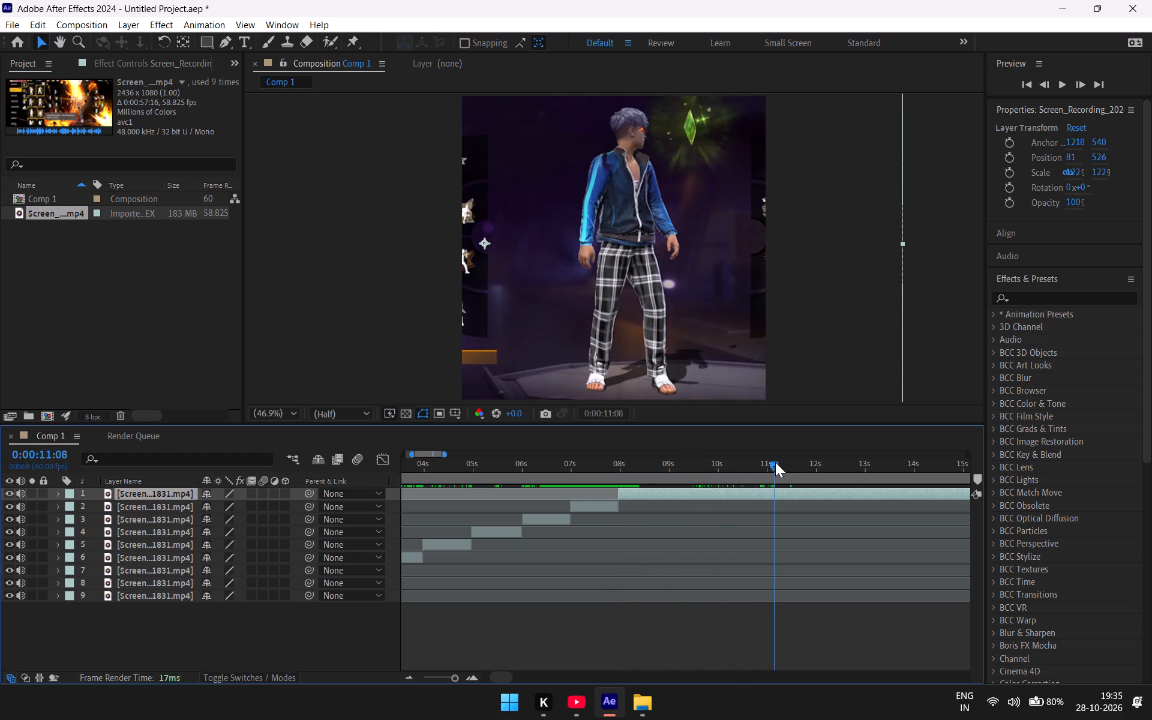
left_click_drag(775, 462, 826, 462)
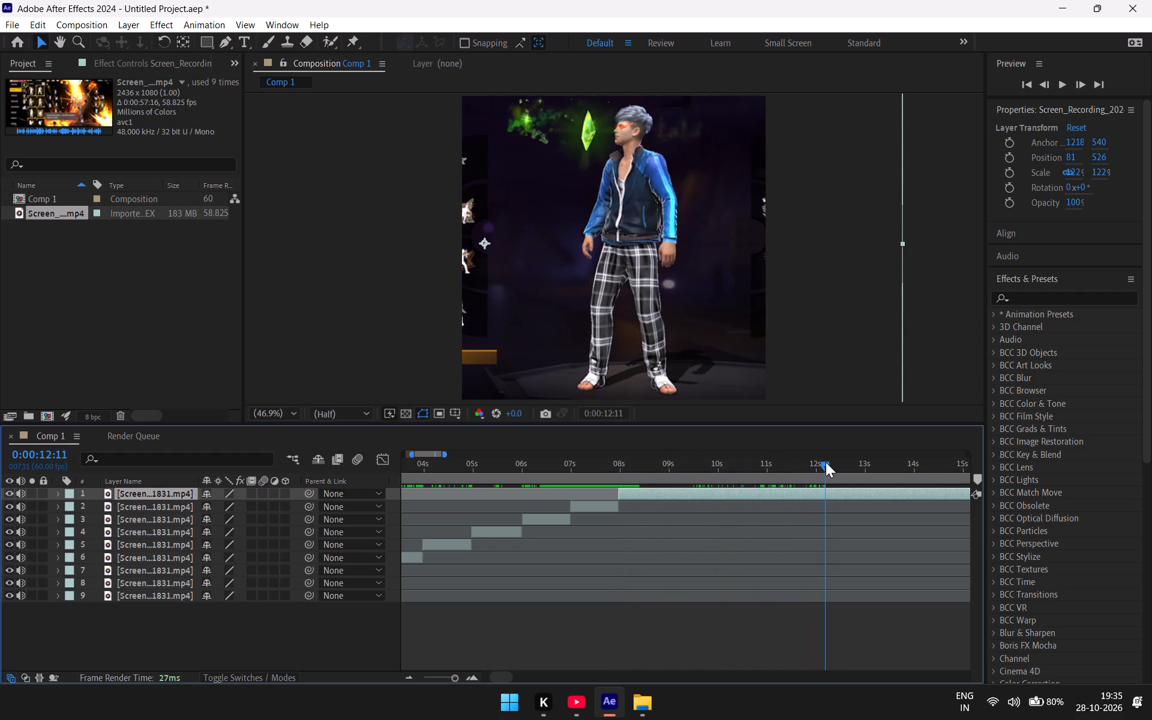
left_click_drag(826, 462, 784, 488)
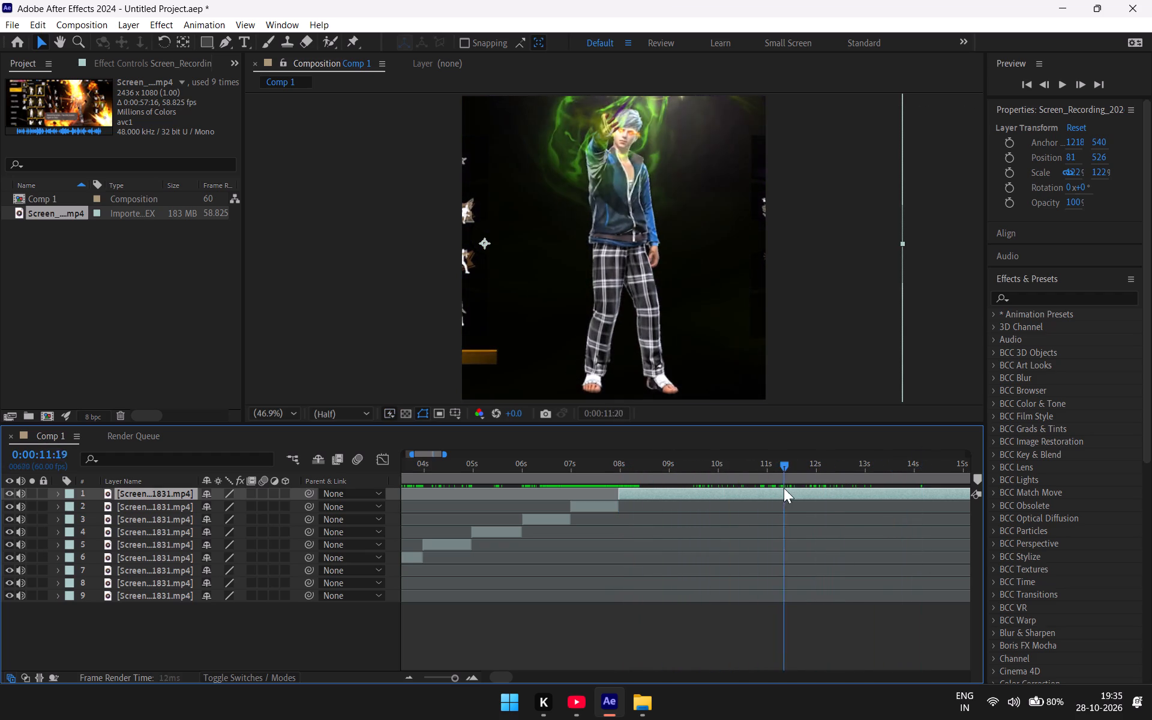
left_click_drag(784, 488, 695, 503)
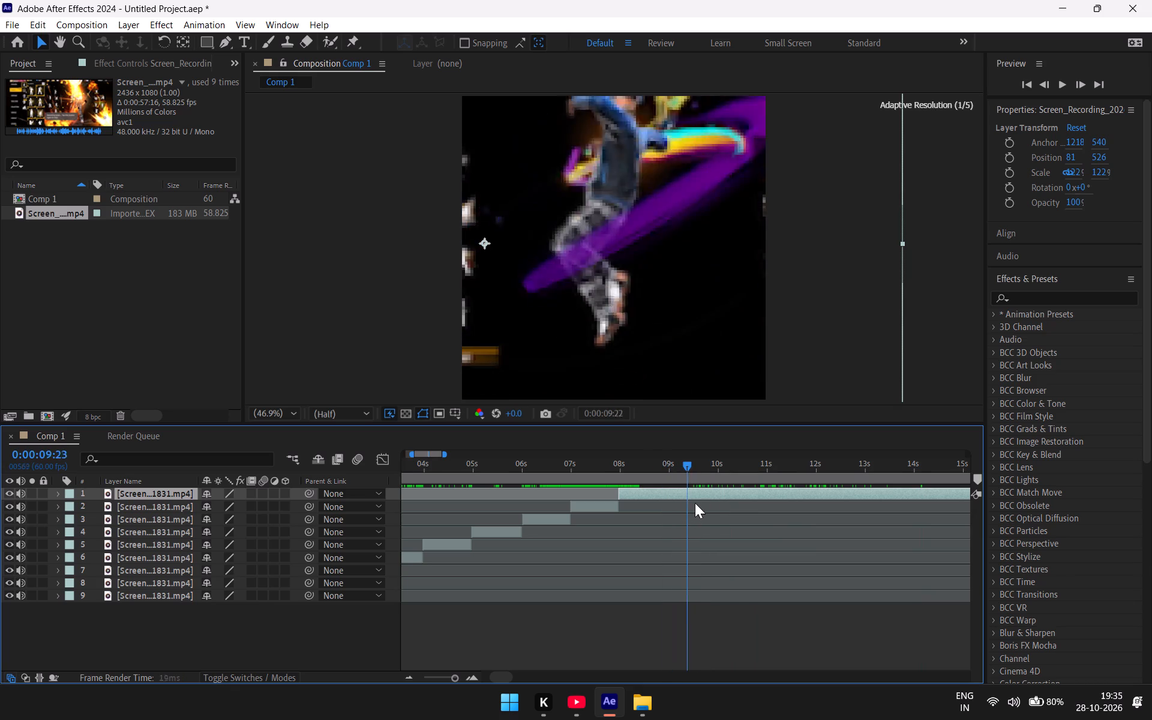
left_click_drag(695, 503, 761, 489)
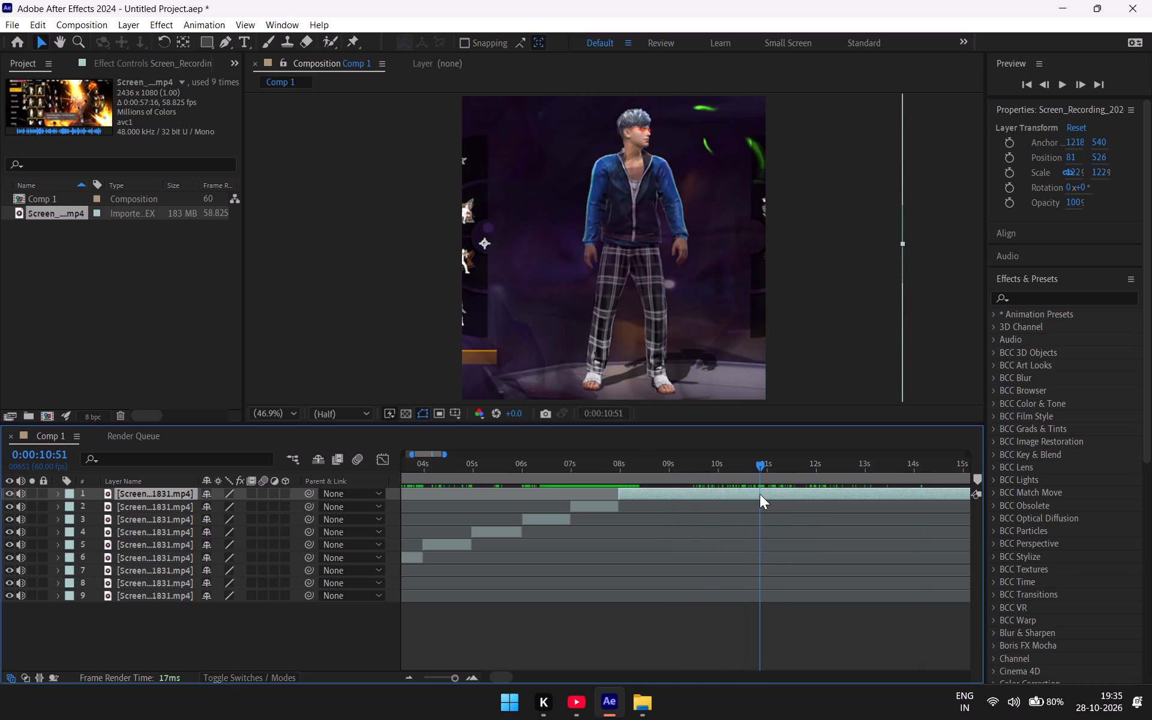
key("ctrl+shift+d")
Delete the segment between 0:00:07:58 and 0:00:10:51, and move the remaining clip back to the end of the preceding clip.
left_click(732, 503)
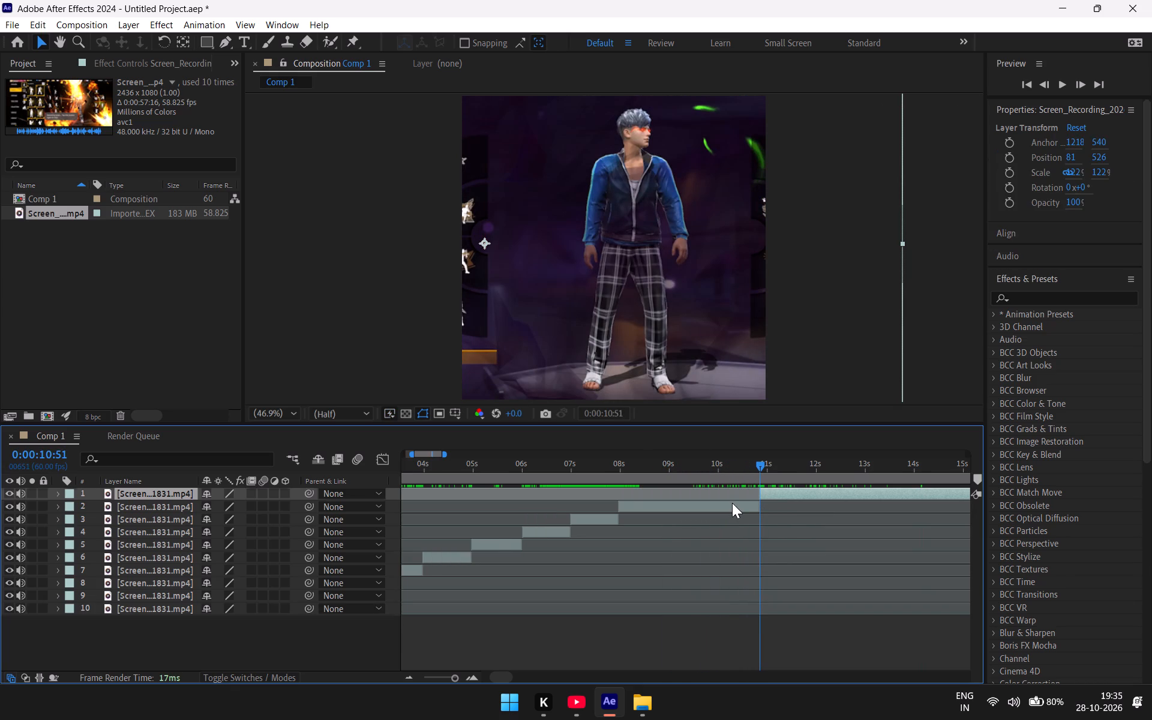
key("BackSpace")
left_click_drag(772, 493, 685, 518)
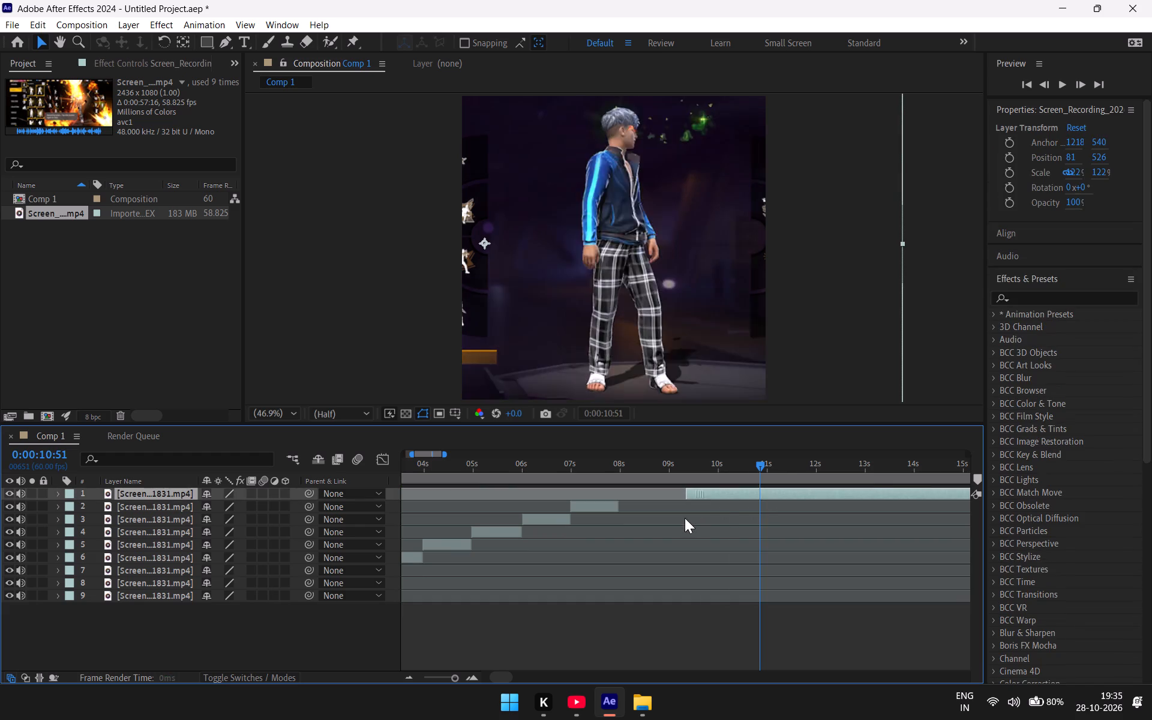
left_click_drag(685, 518, 631, 538)
Split the uppermost layer at 0:00:09:01, where the character stands looking toward the floating green crystal.
left_click_drag(760, 460, 620, 532)
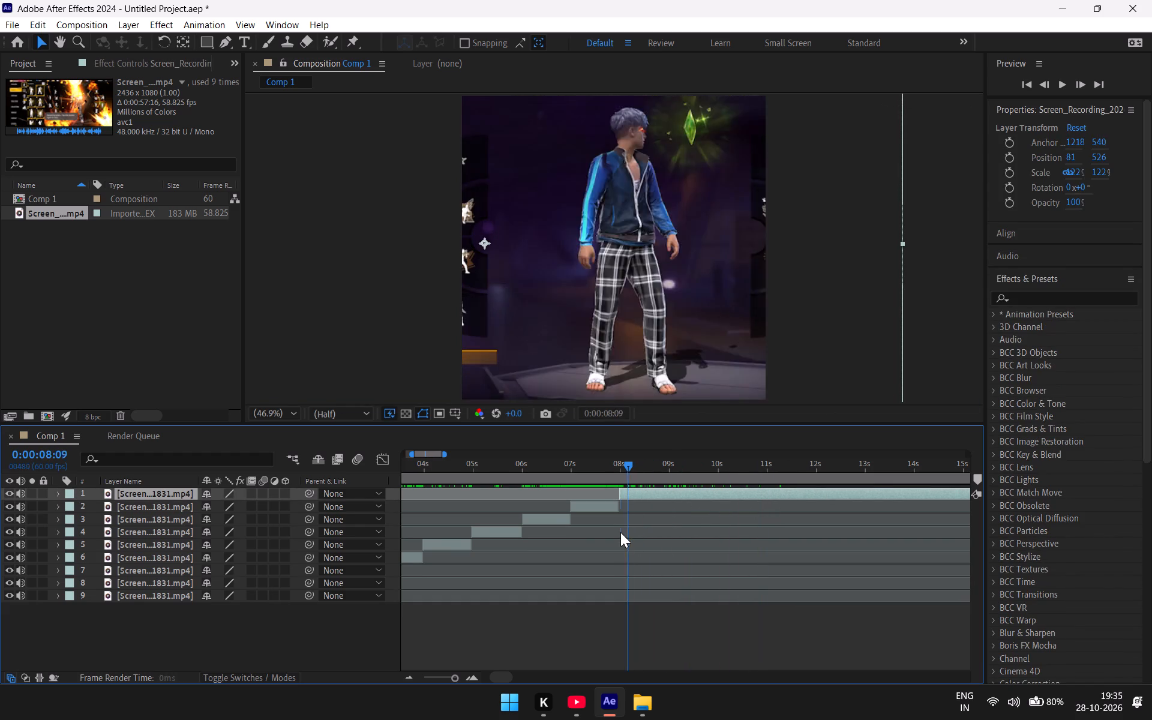
left_click_drag(620, 532, 664, 520)
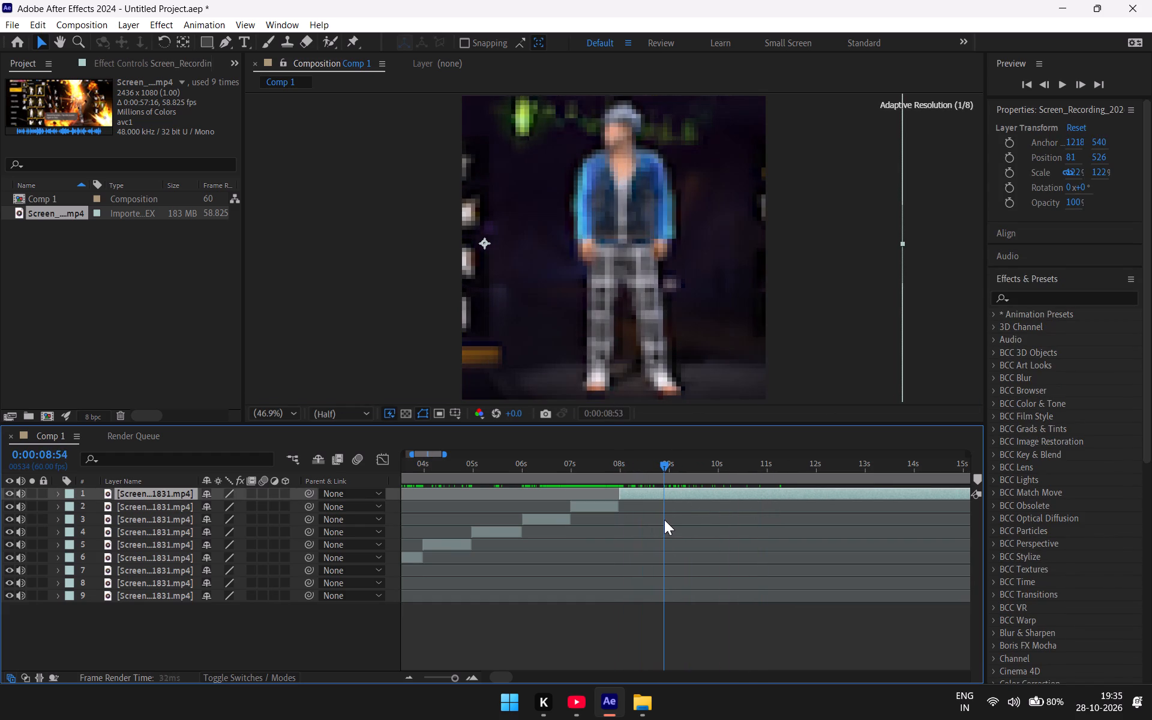
left_click_drag(664, 520, 671, 515)
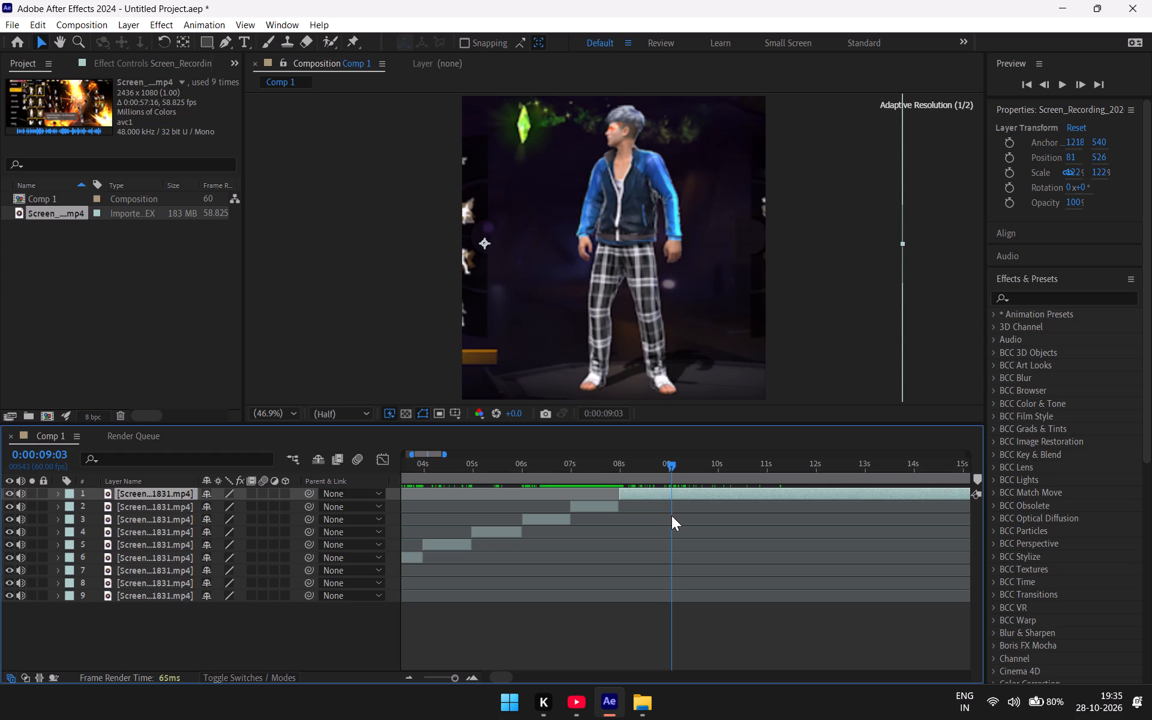
left_click_drag(671, 515, 670, 520)
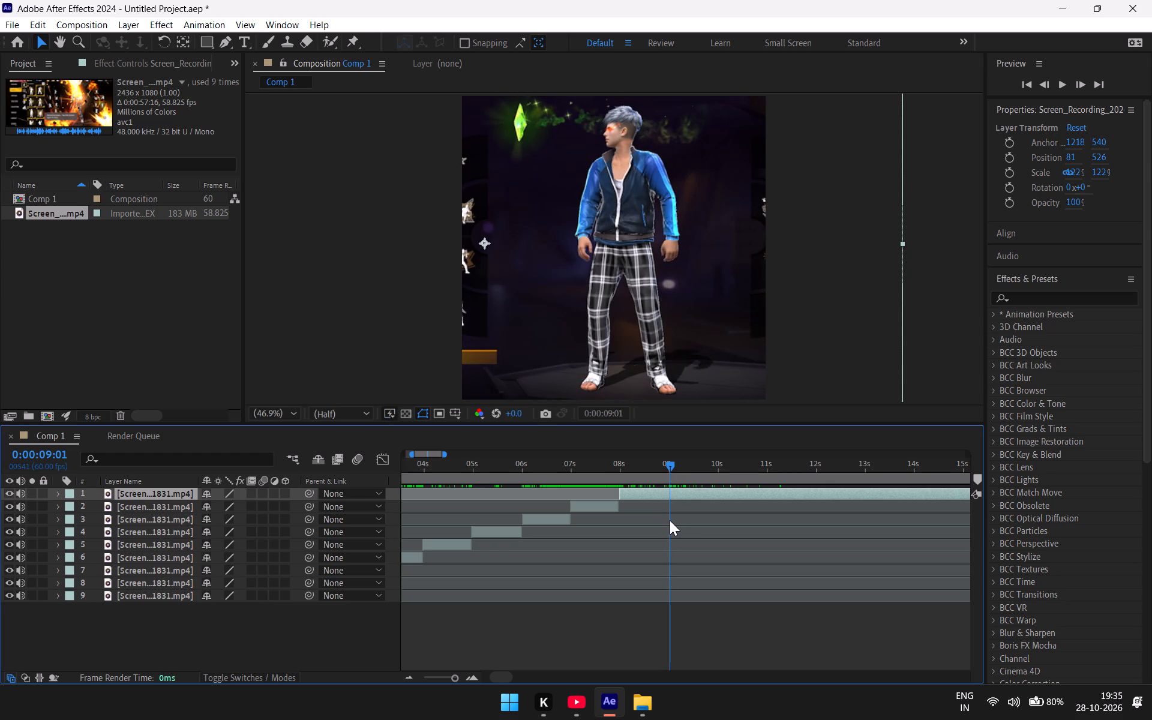
left_click_drag(670, 520, 670, 521)
key("ctrl+shift+d")
Review the uppermost layer's footage from 0:00:09:01 to about 0:00:24 to find where the next weapon animation starts.
left_click_drag(670, 460, 694, 461)
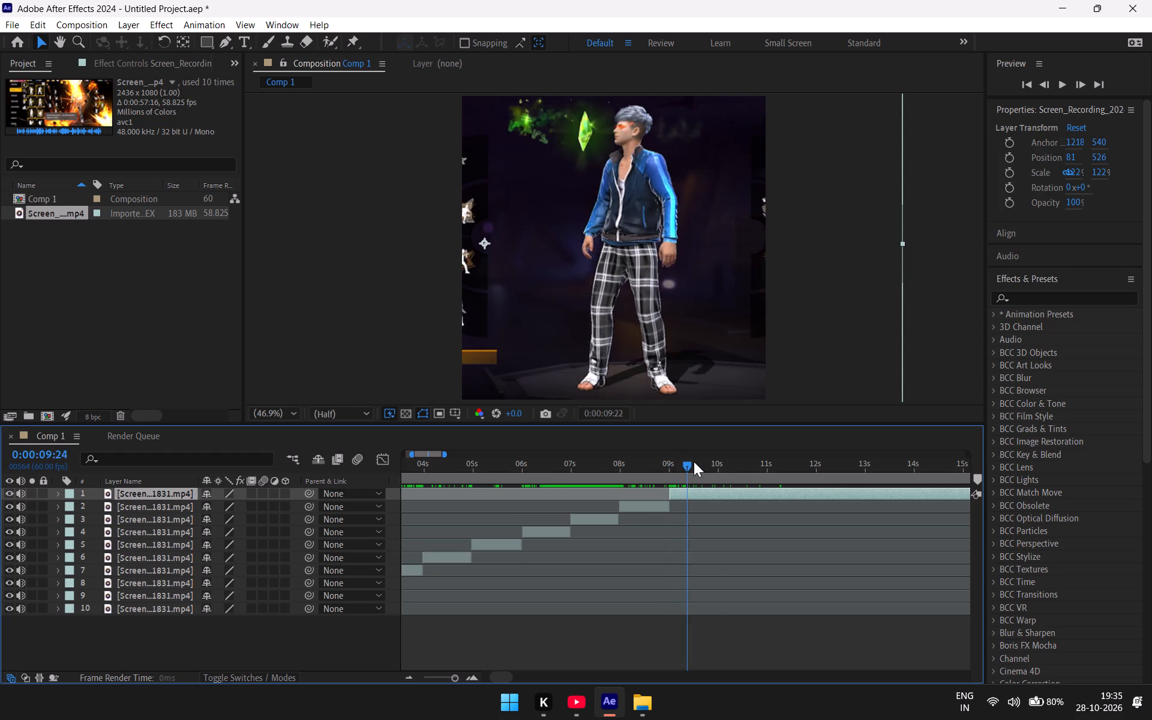
left_click_drag(694, 461, 909, 445)
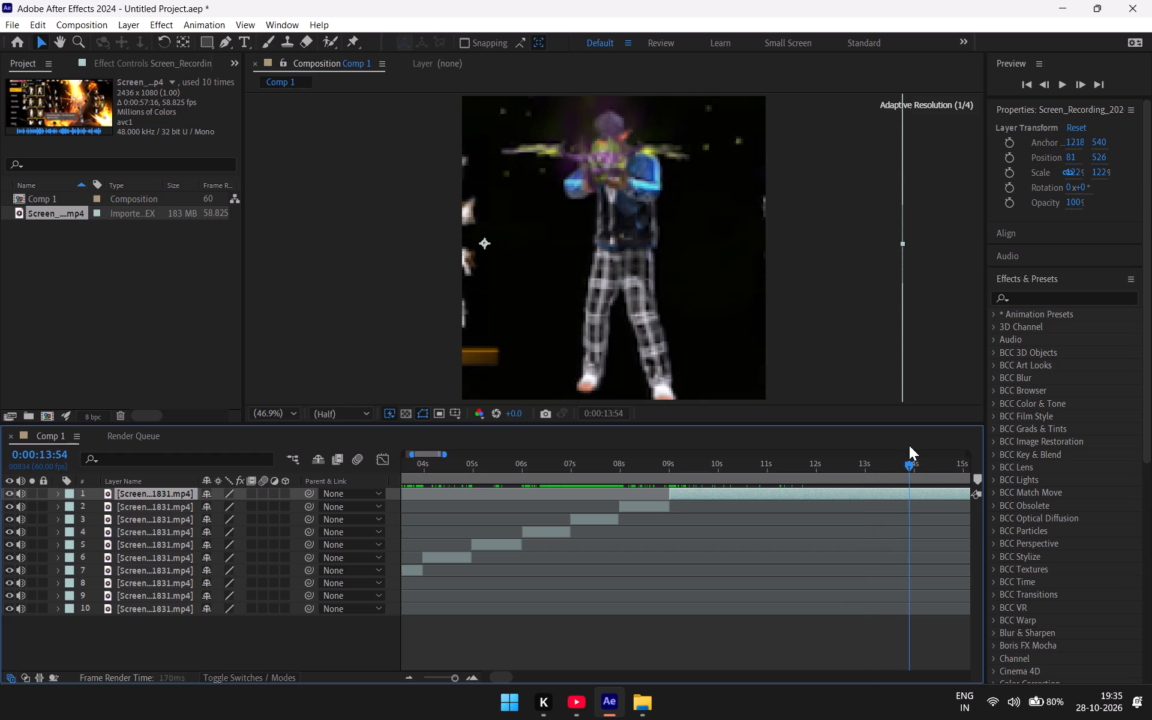
left_click_drag(909, 445, 967, 432)
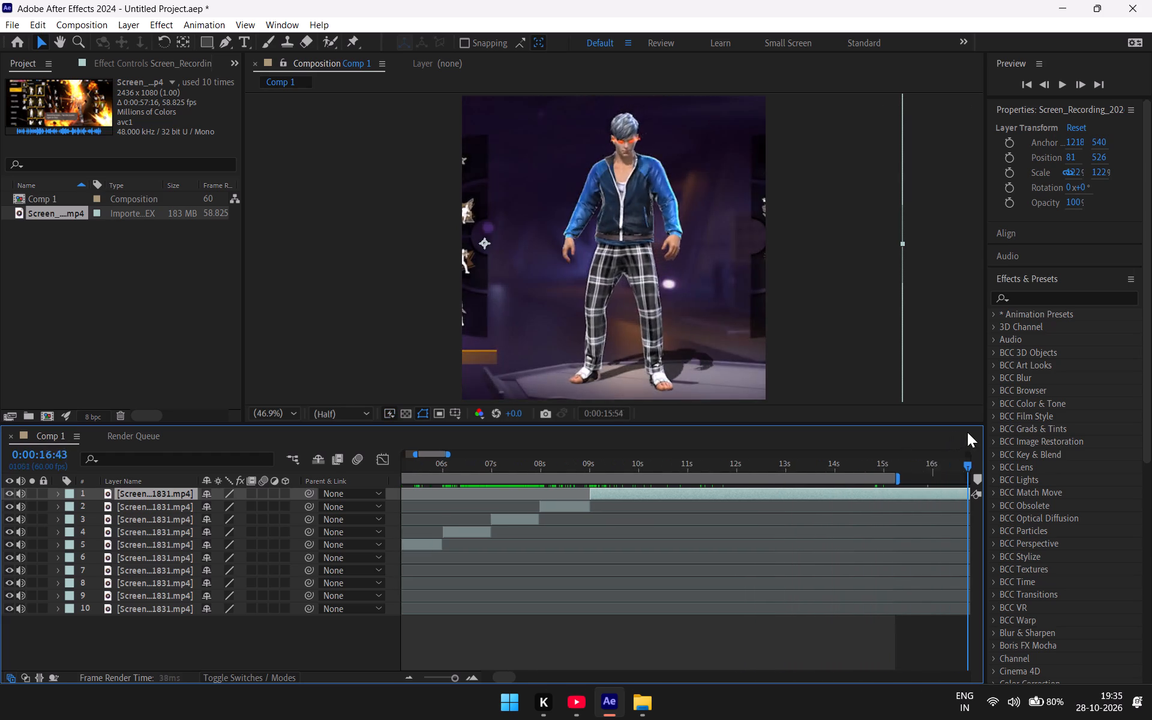
left_click_drag(967, 432, 556, 541)
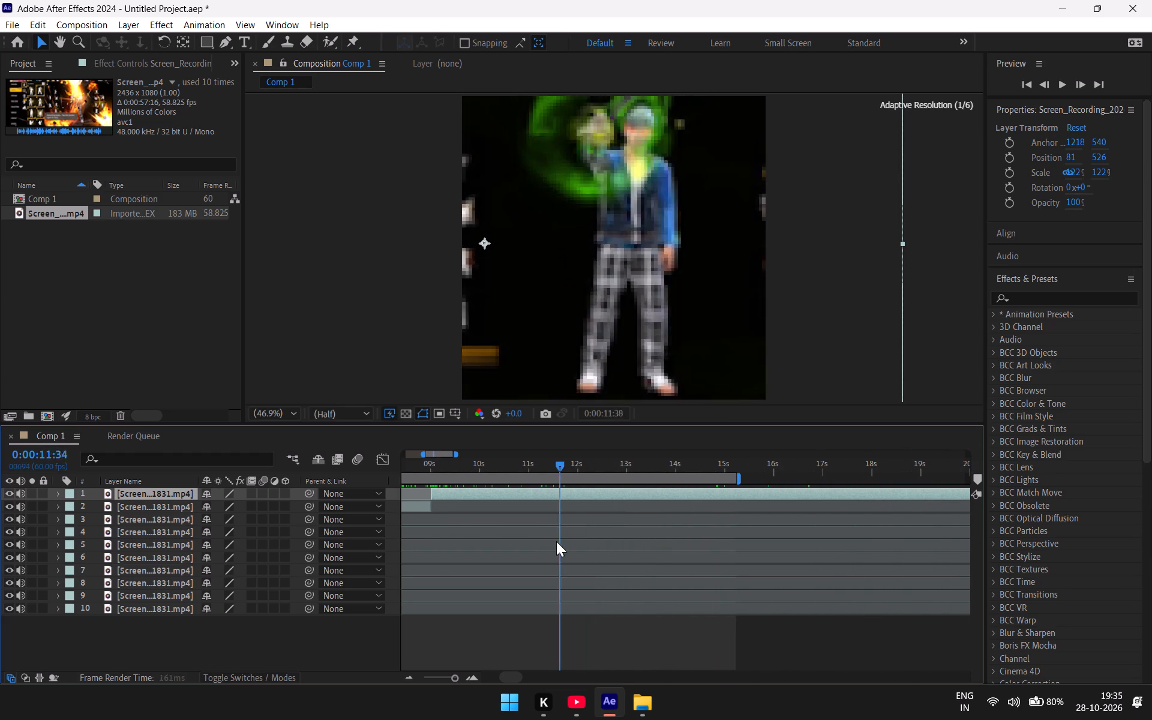
left_click_drag(556, 541, 770, 499)
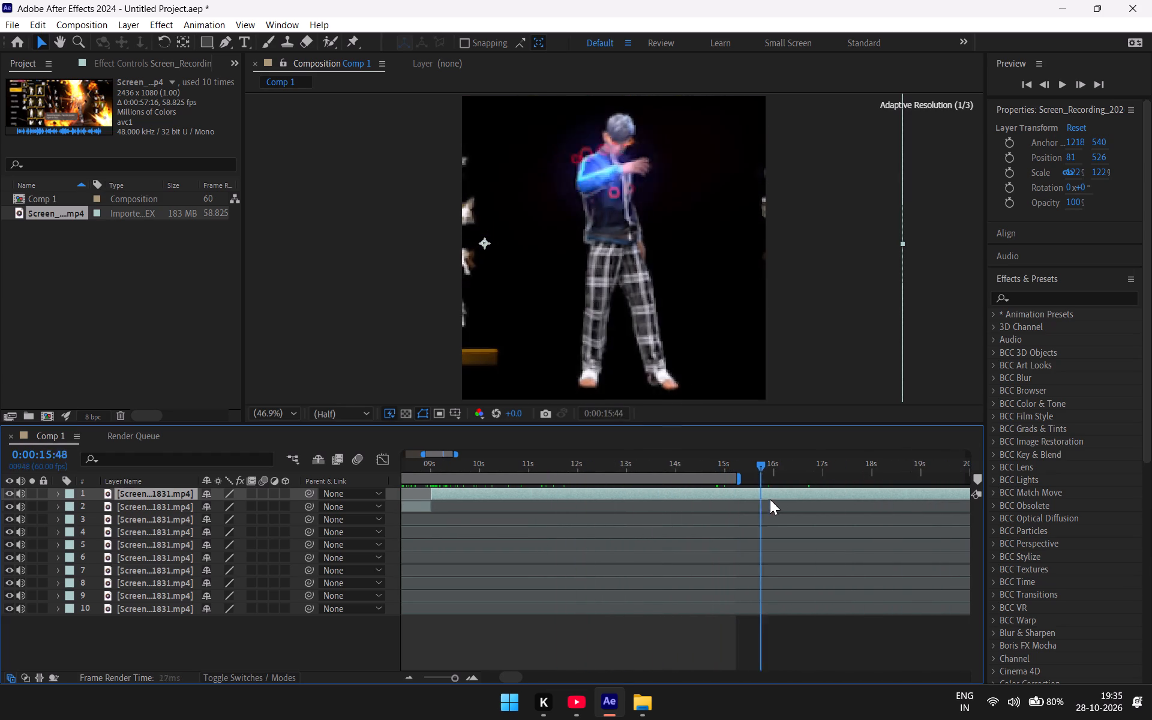
left_click_drag(770, 499, 863, 476)
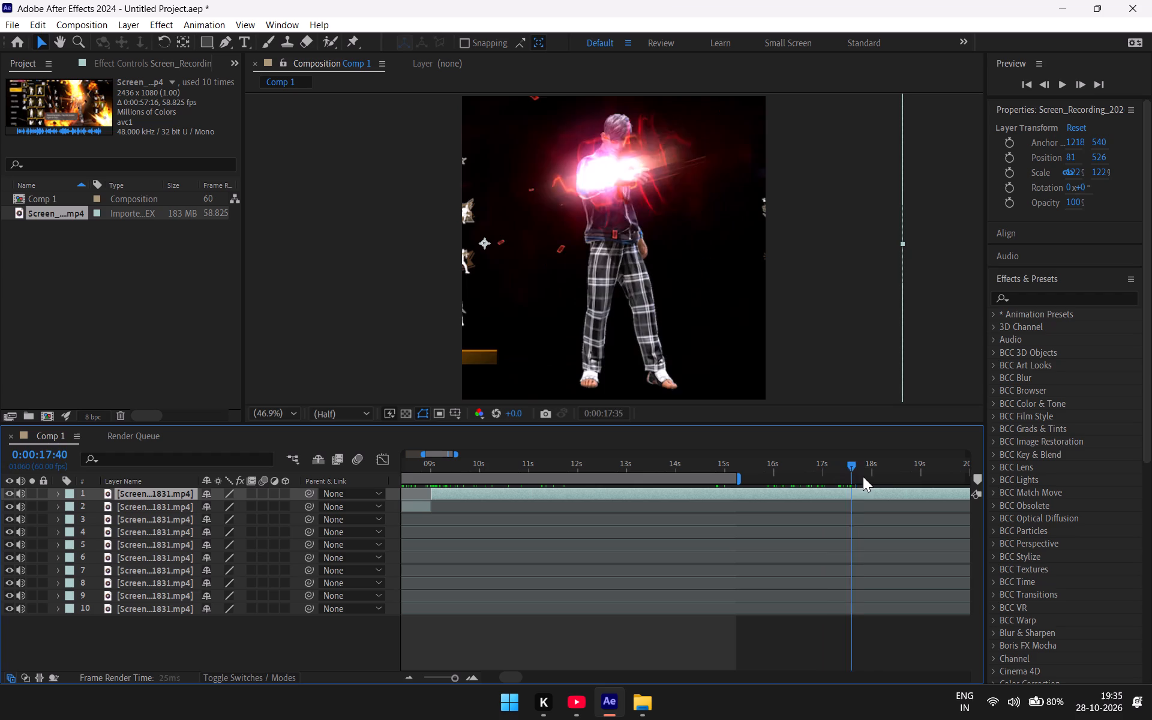
left_click_drag(863, 476, 920, 474)
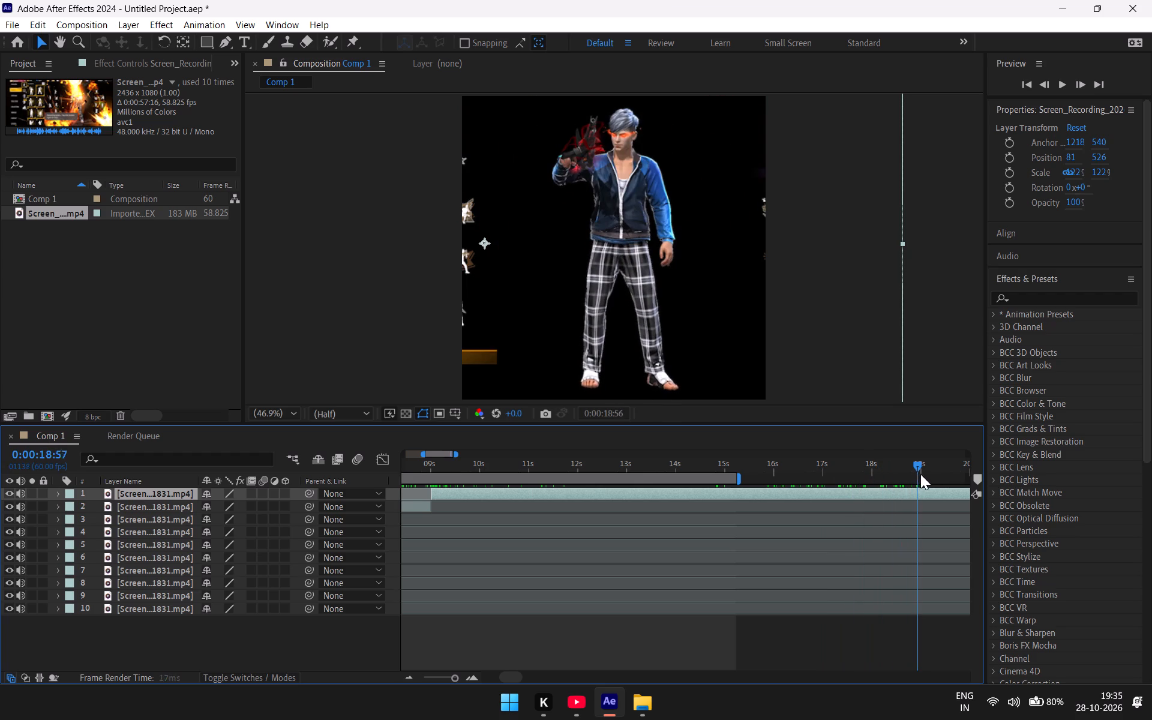
left_click_drag(920, 474, 961, 466)
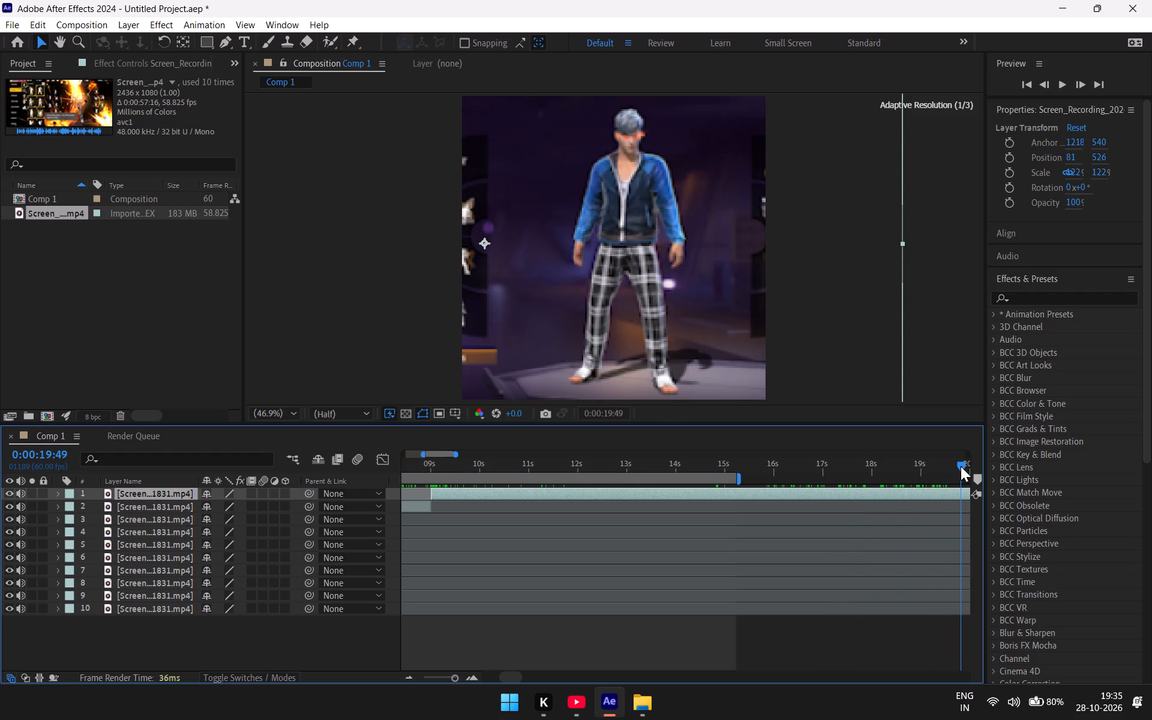
left_click_drag(961, 466, 938, 477)
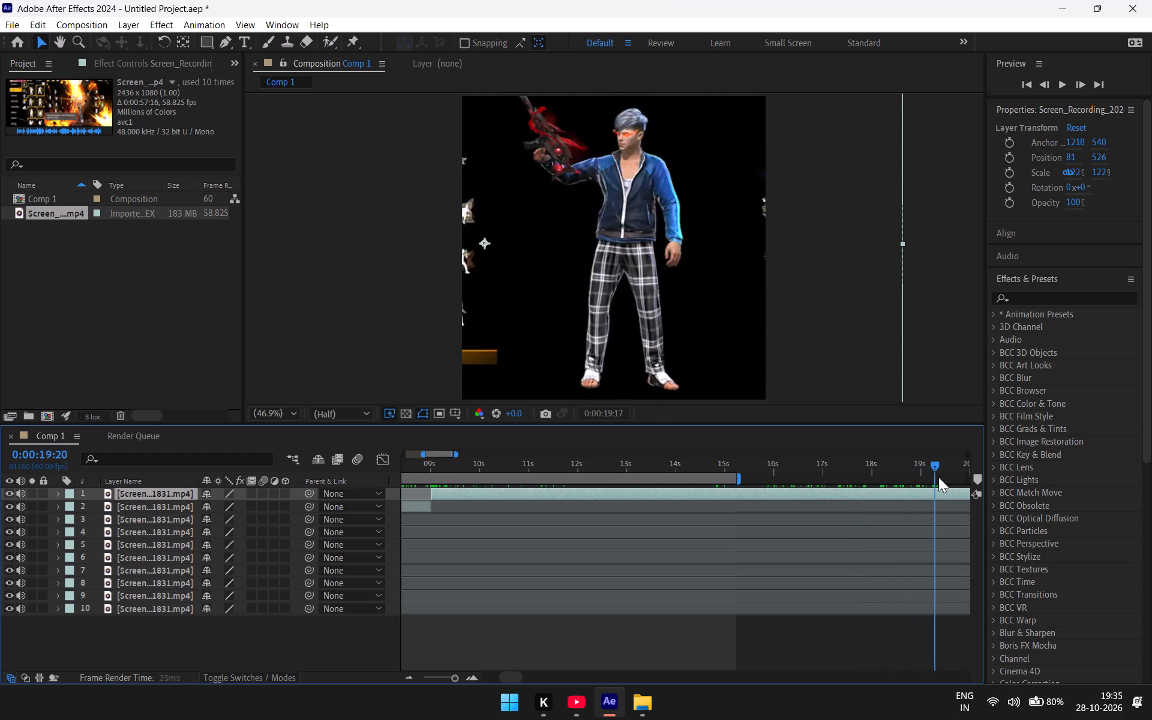
left_click_drag(938, 477, 863, 491)
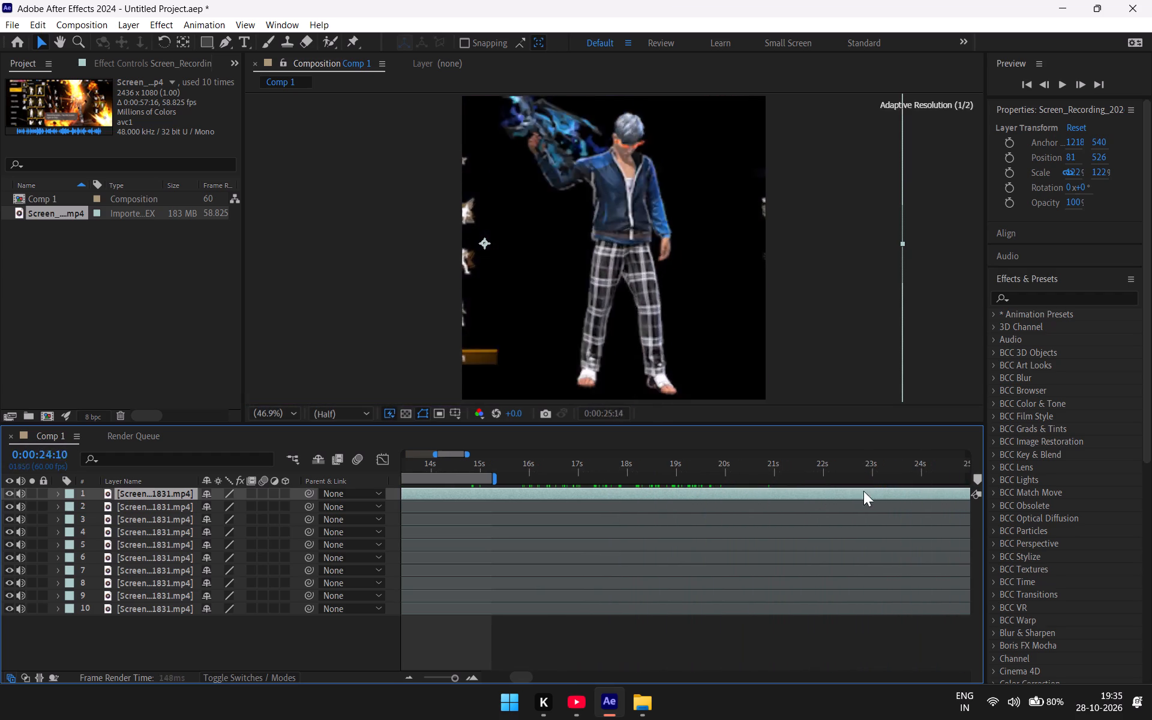
left_click_drag(863, 491, 421, 548)
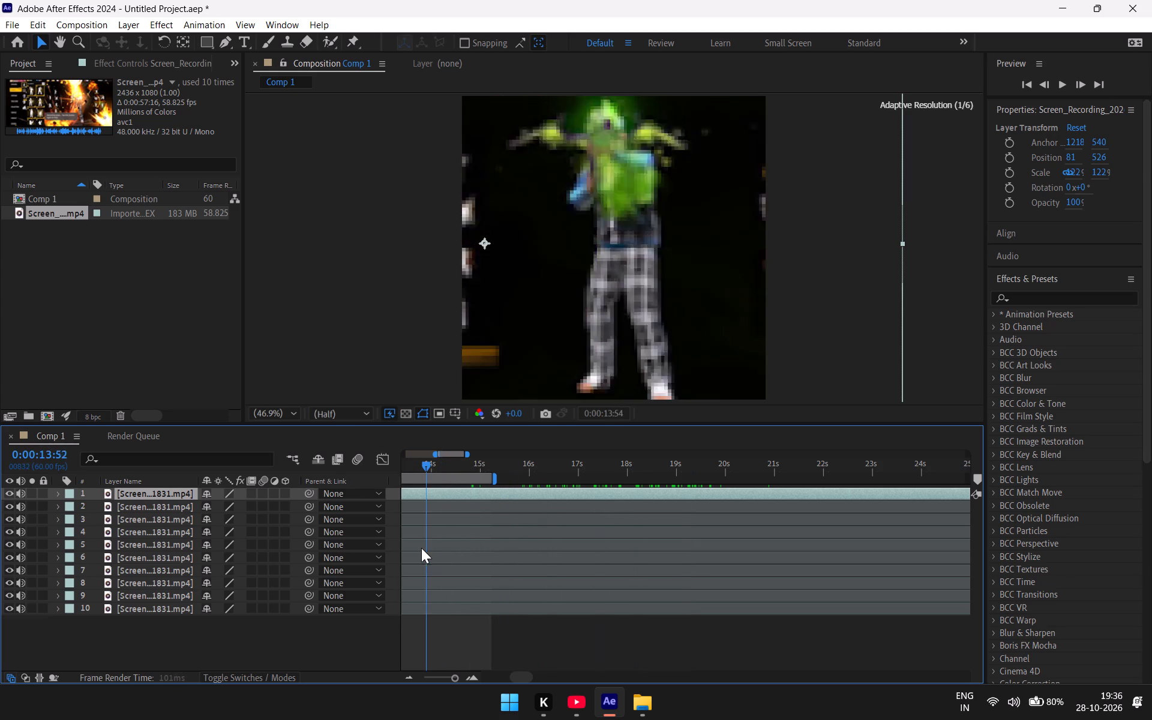
left_click_drag(421, 548, 650, 518)
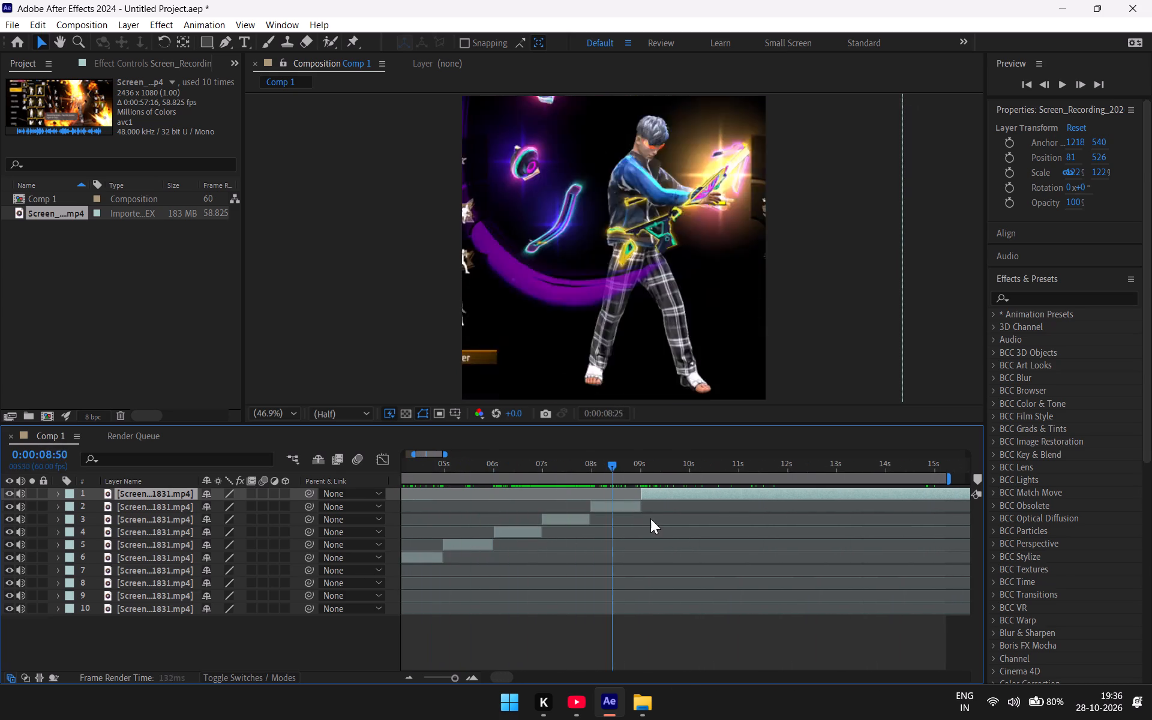
left_click_drag(650, 518, 826, 483)
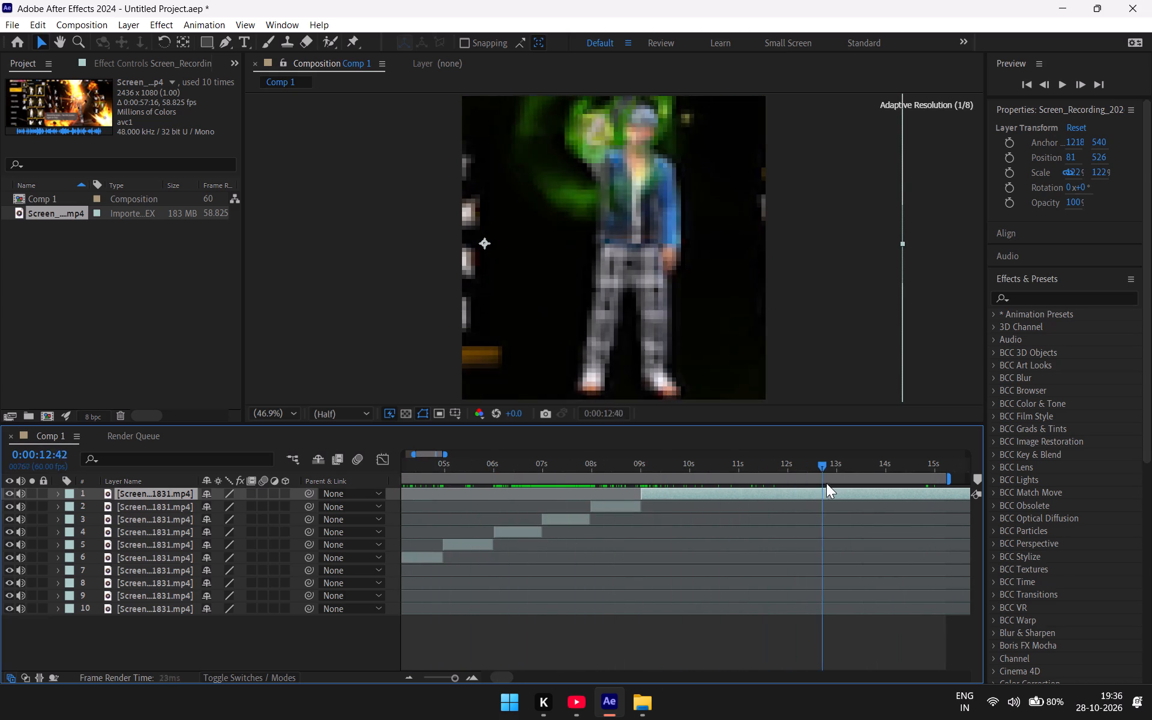
left_click_drag(826, 483, 912, 473)
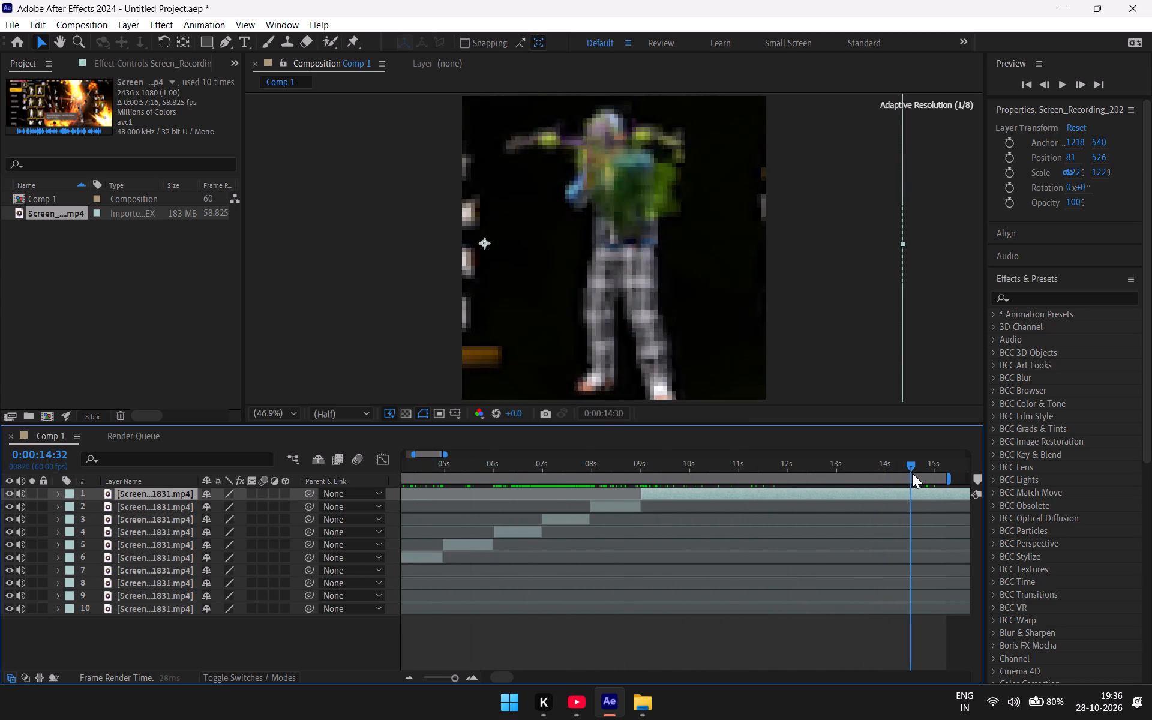
left_click_drag(912, 473, 964, 454)
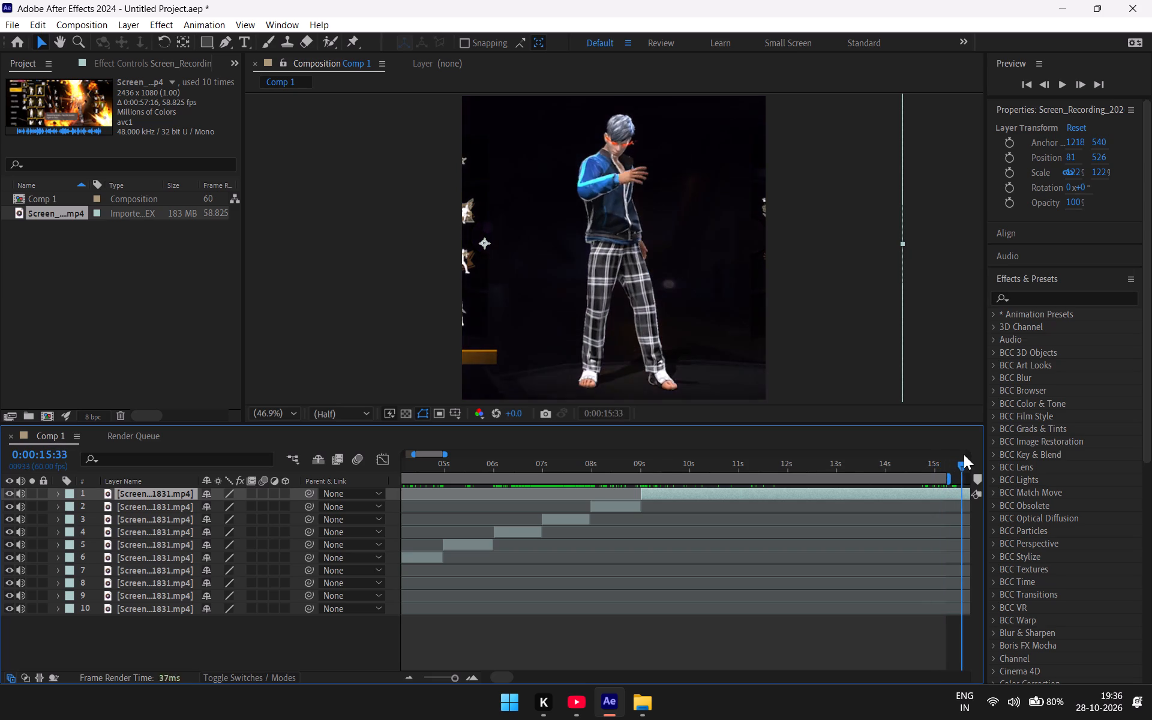
Review the footage around 0:00:15 to 0:00:18 and split the uppermost layer at 0:00:17:19, where a red-white glow bursts at the character's chest.
left_click_drag(964, 454, 658, 524)
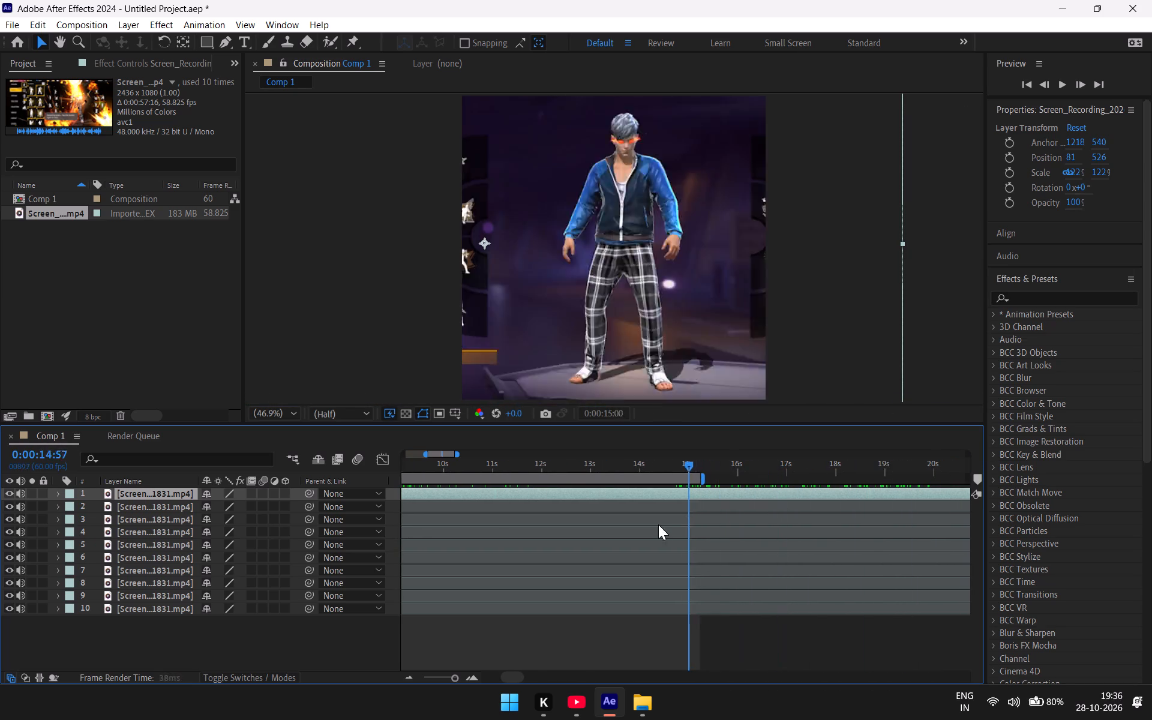
left_click_drag(658, 524, 707, 512)
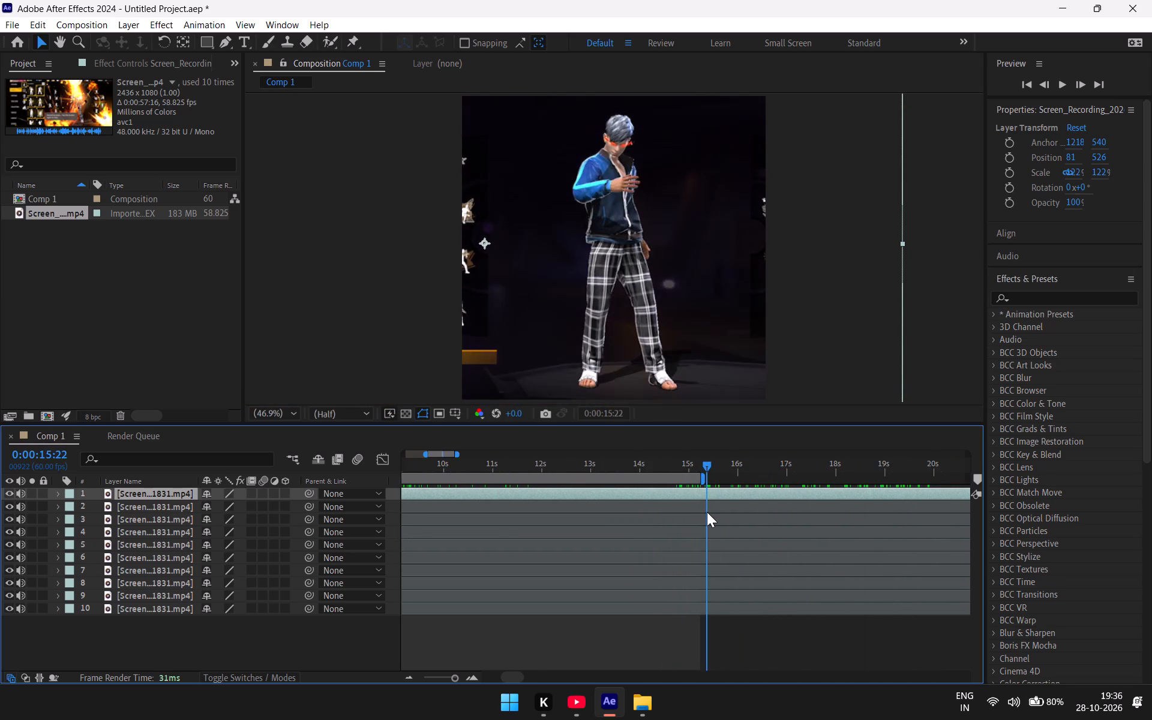
left_click_drag(707, 512, 756, 494)
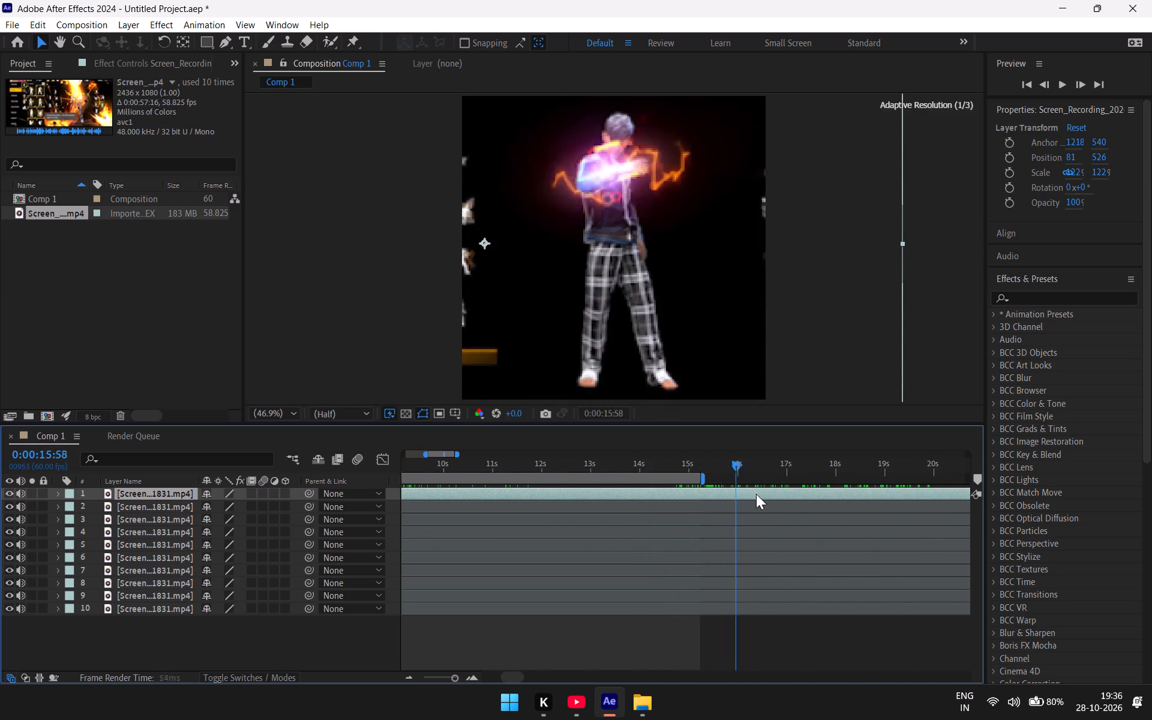
left_click_drag(756, 494, 865, 467)
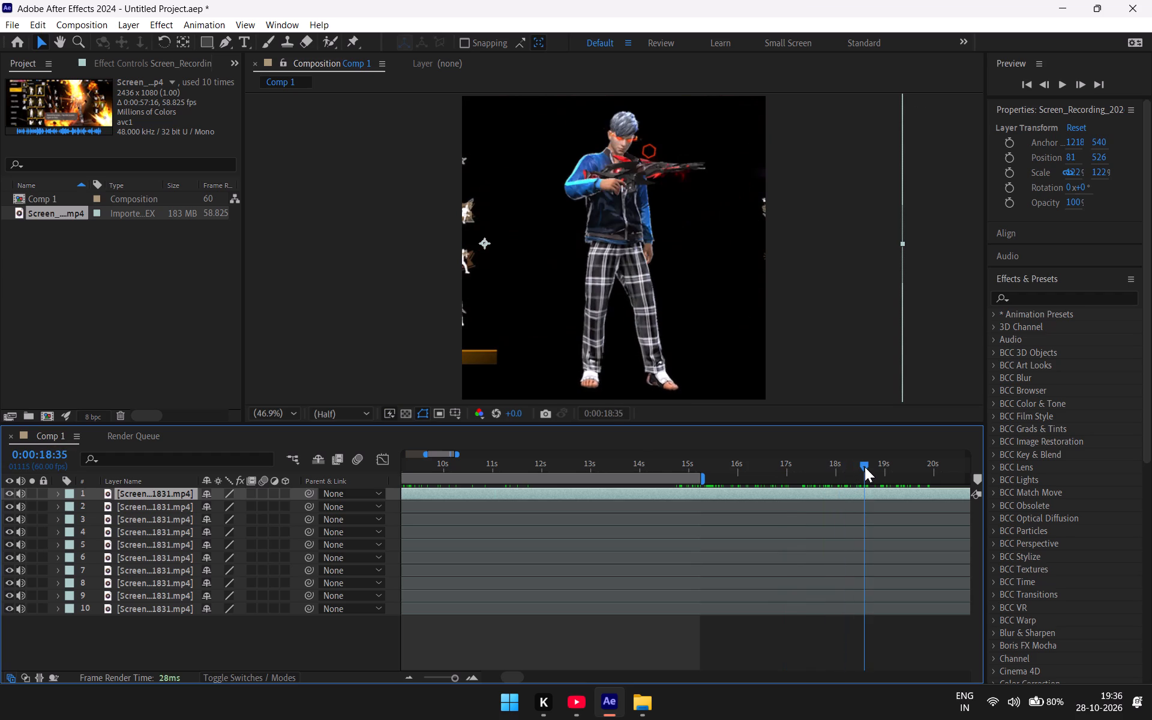
left_click_drag(865, 467, 725, 516)
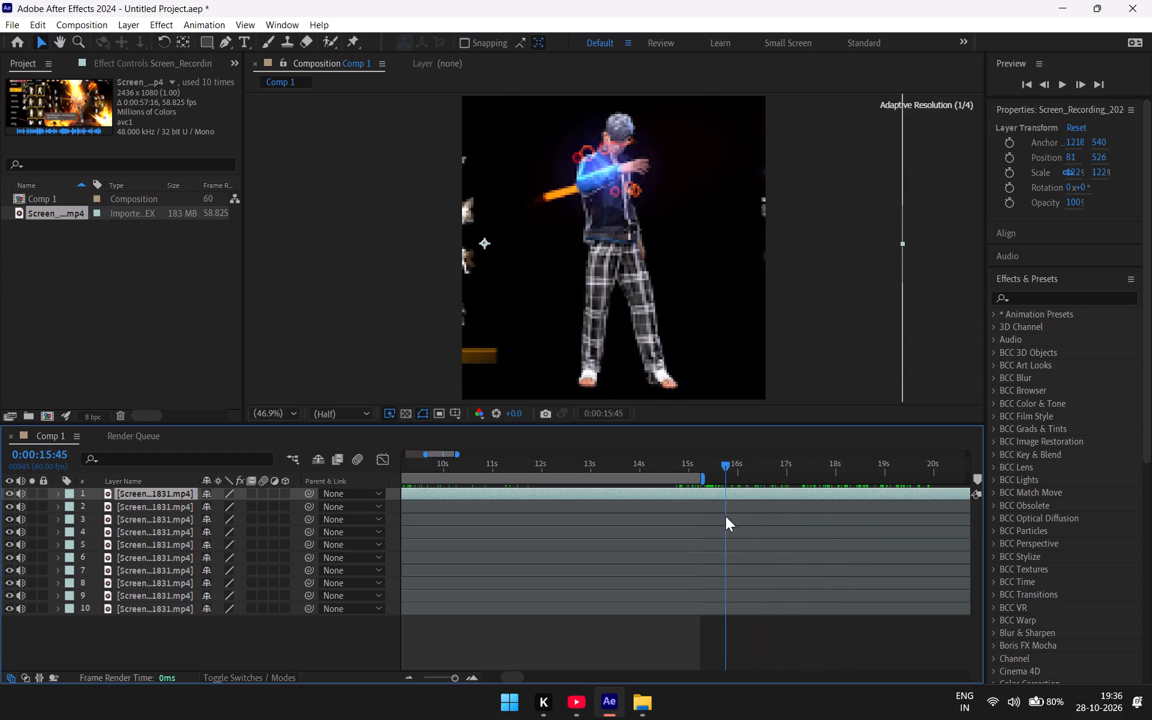
left_click_drag(725, 516, 847, 480)
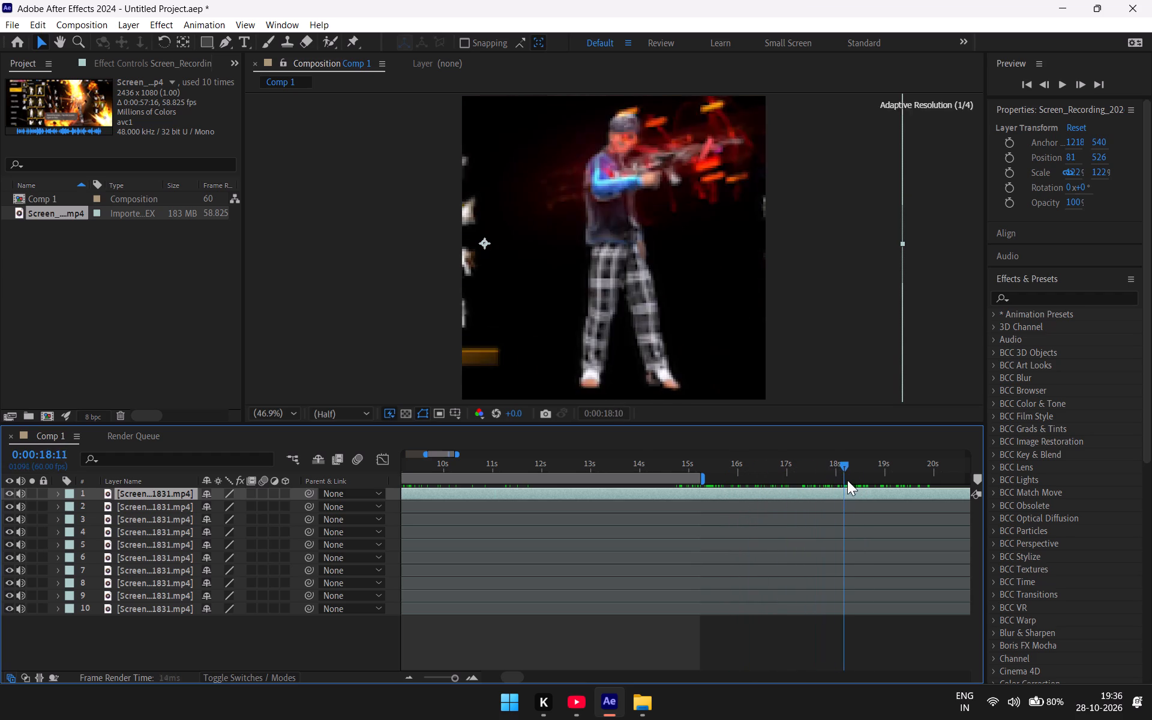
left_click_drag(847, 480, 802, 500)
key("ctrl+shift+d")
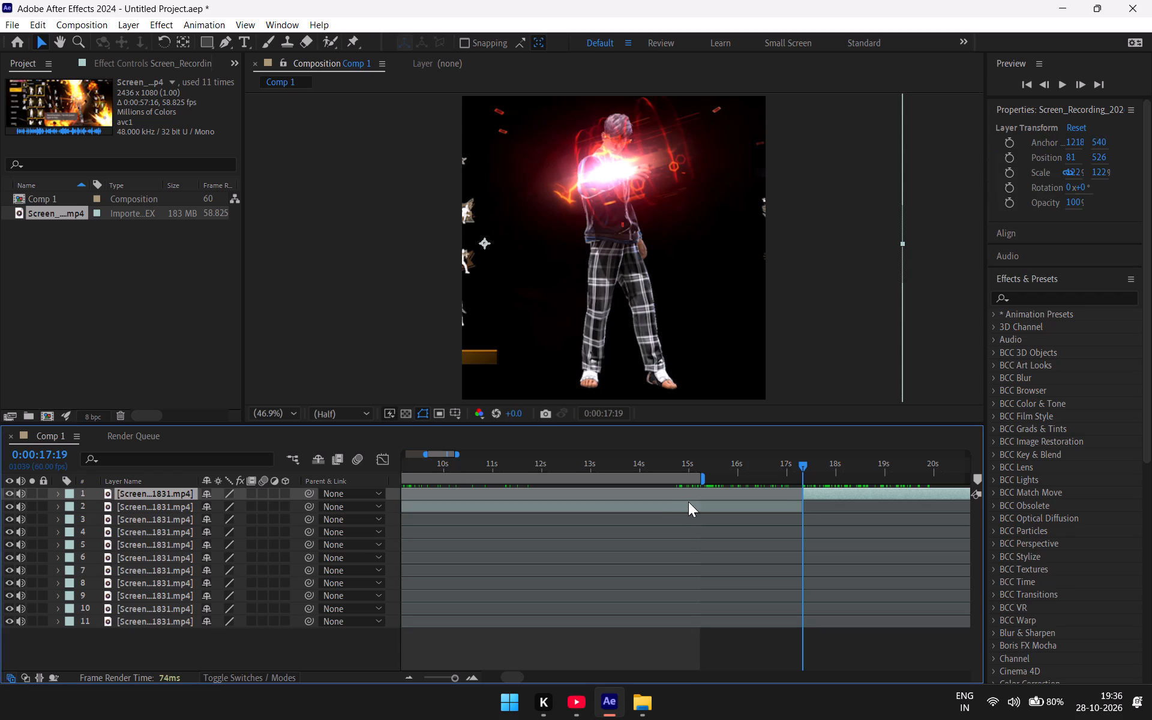
Delete the segment between 0:00:09:01 and 0:00:17:19, and move the remaining clip back to the end of the preceding clip.
left_click(688, 502)
key("BackSpace")
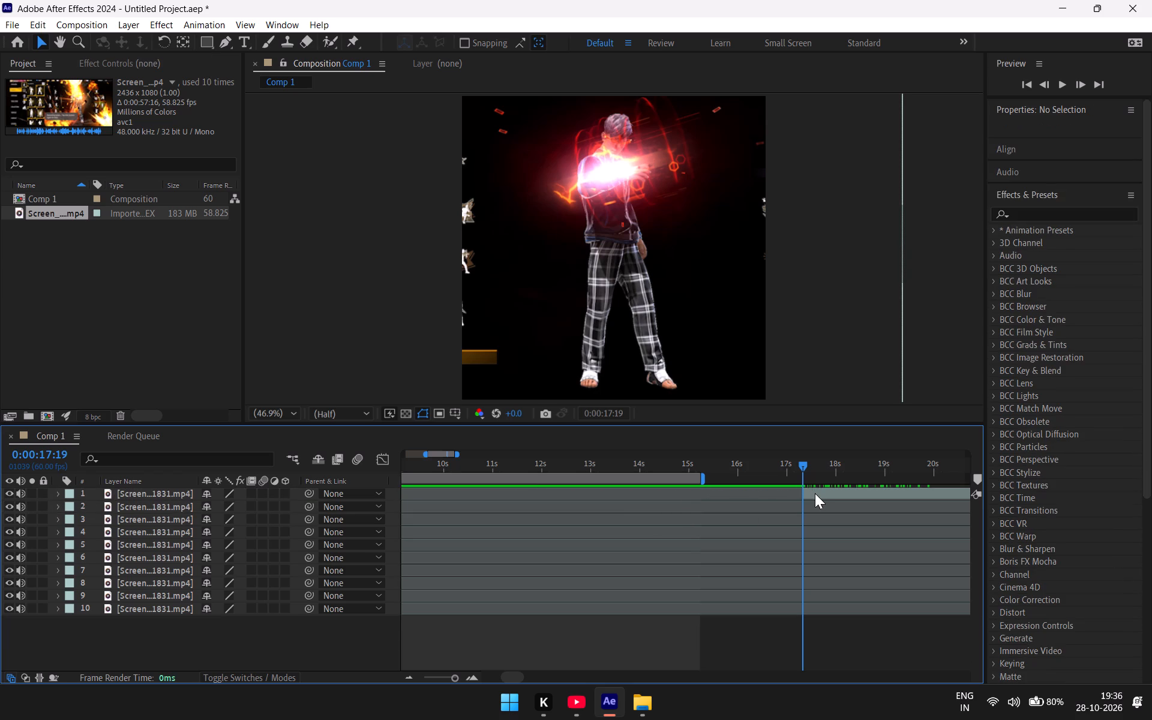
left_click_drag(815, 493, 807, 503)
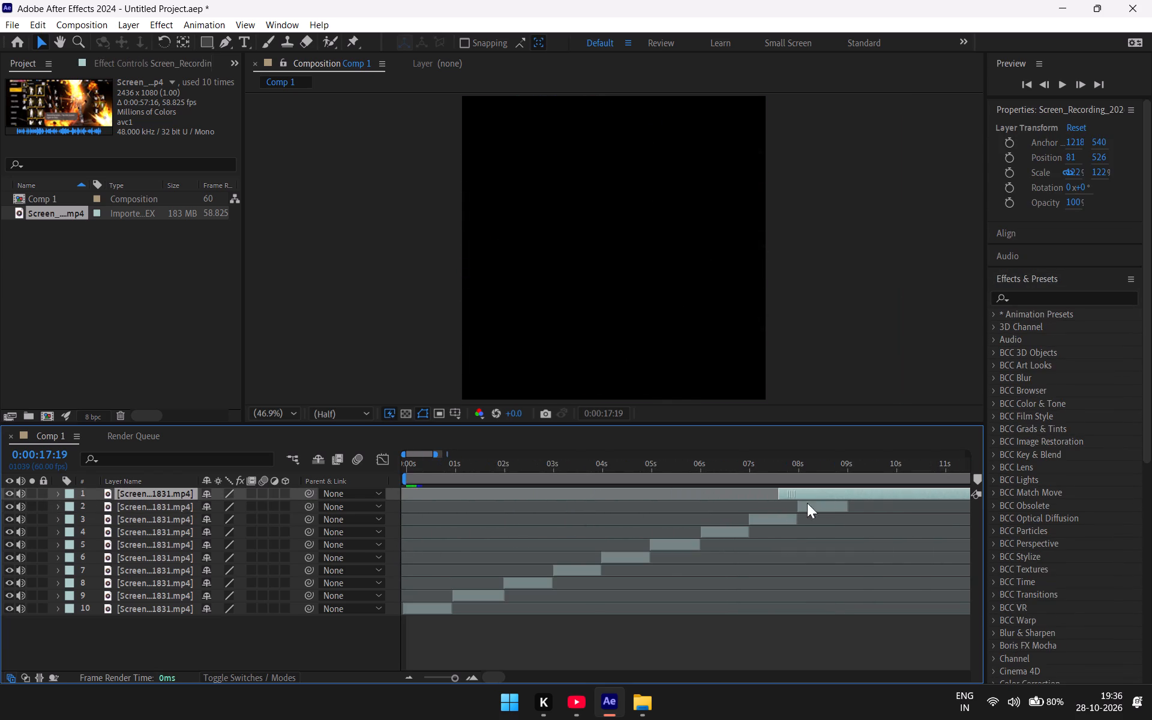
left_click_drag(807, 503, 859, 493)
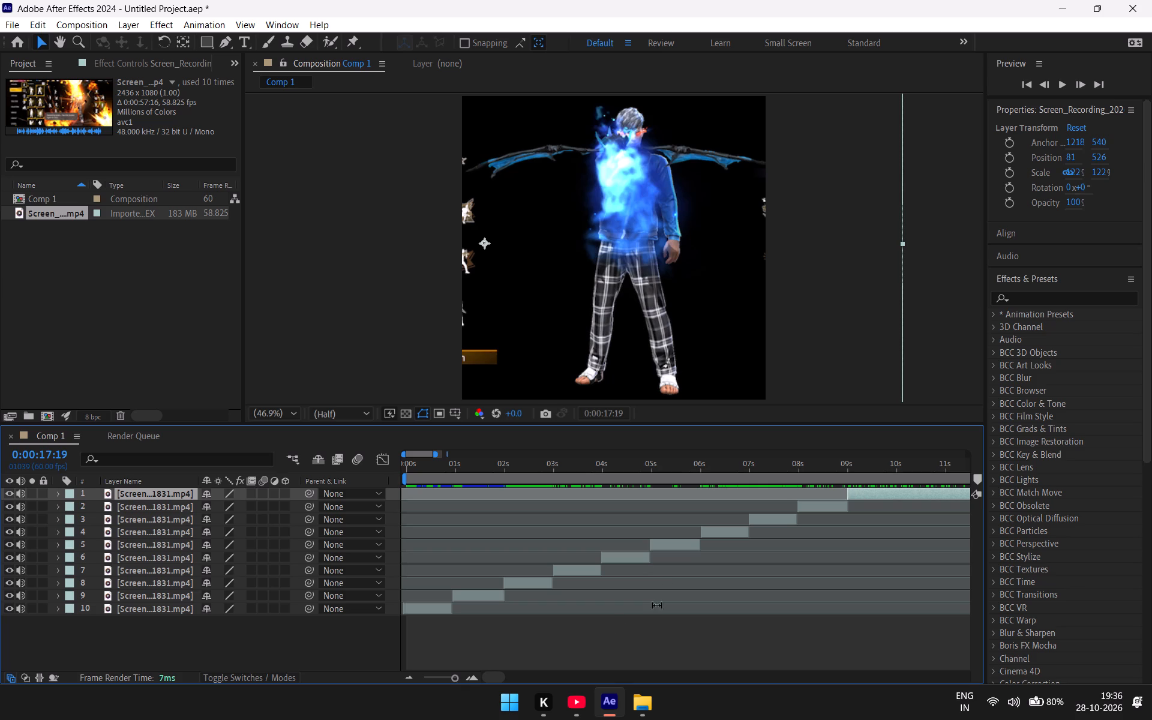
Split the uppermost layer at 0:00:10:00, where the character aims the red-and-black rifle.
left_click_drag(454, 676, 446, 674)
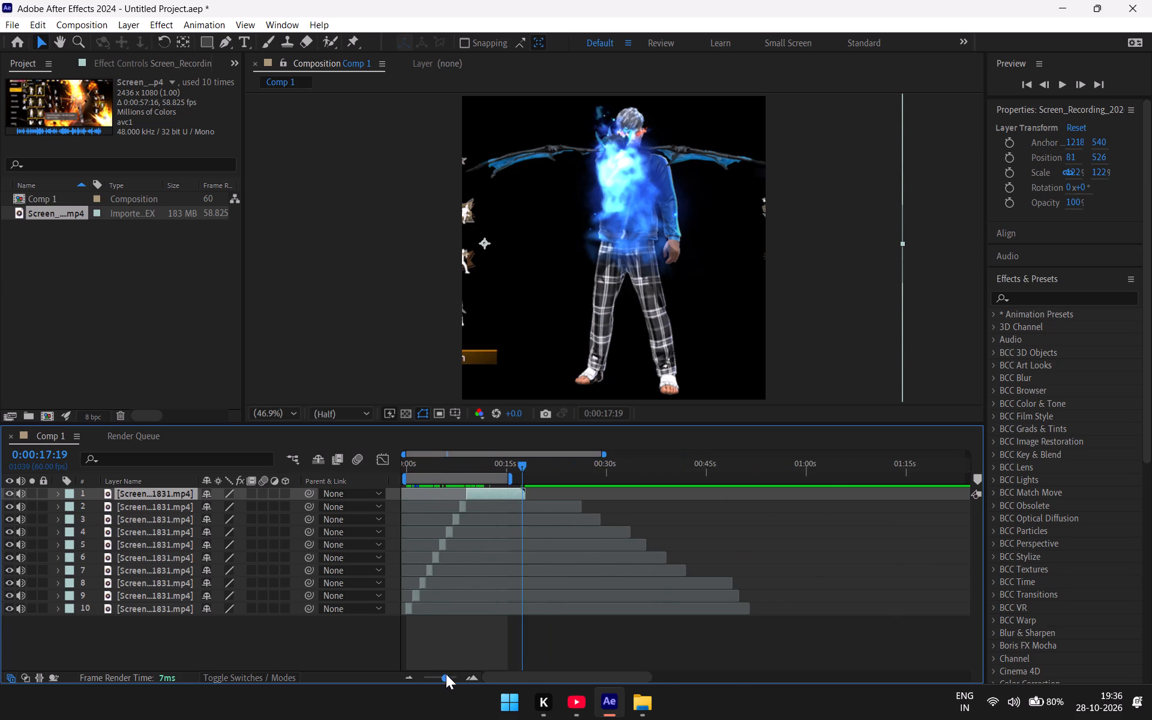
left_click_drag(446, 674, 451, 670)
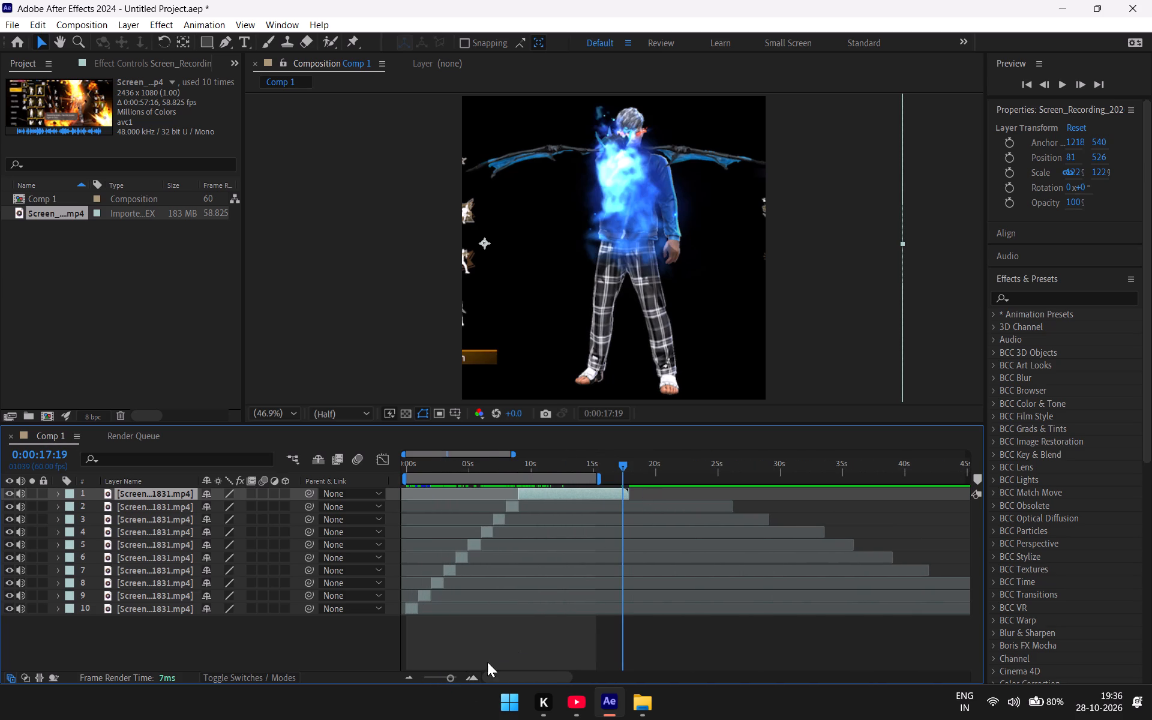
left_click_drag(449, 676, 454, 677)
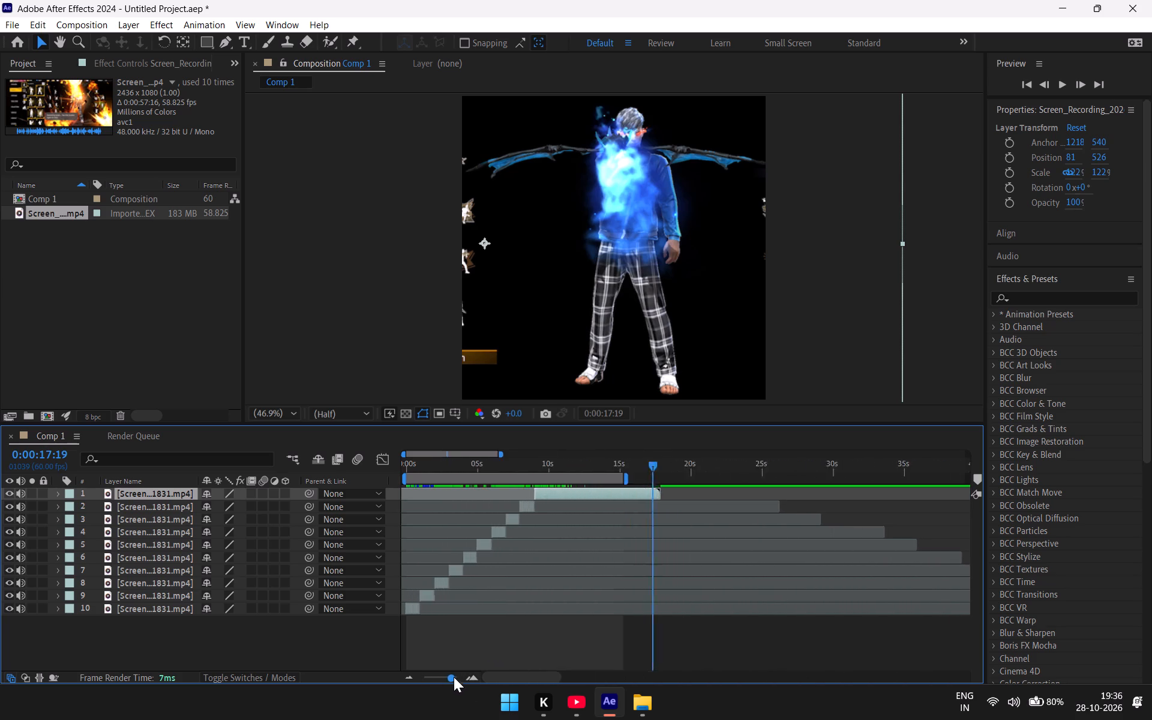
left_click_drag(454, 677, 448, 676)
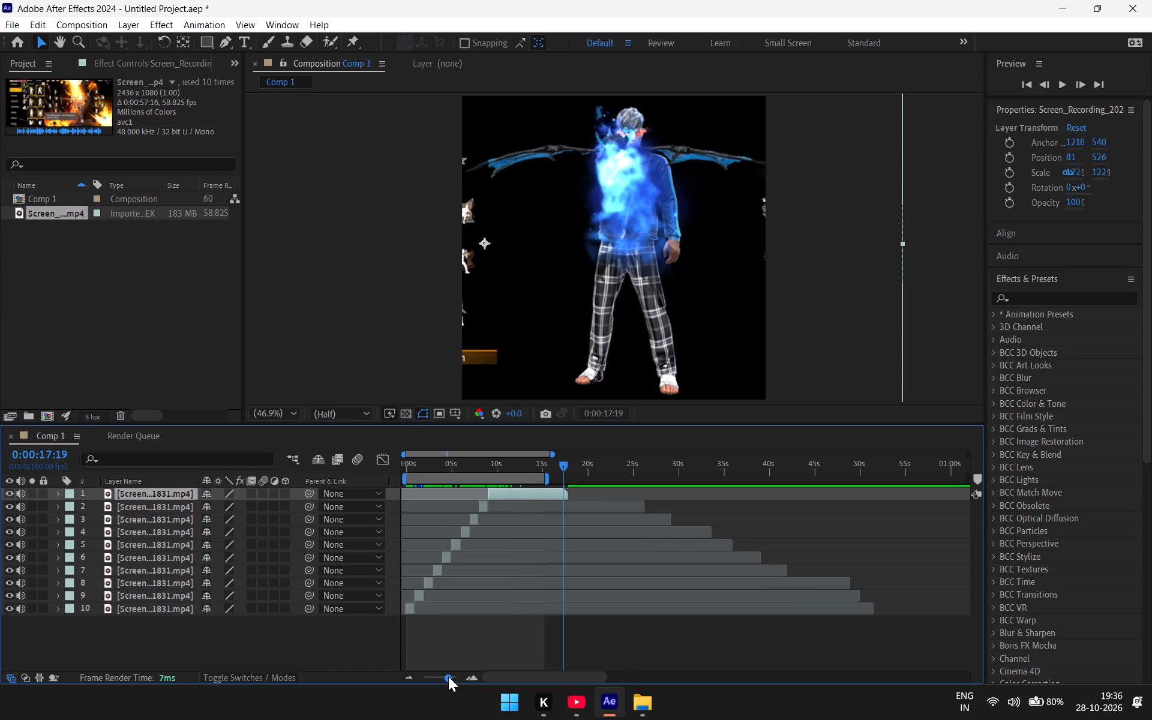
left_click_drag(448, 676, 458, 674)
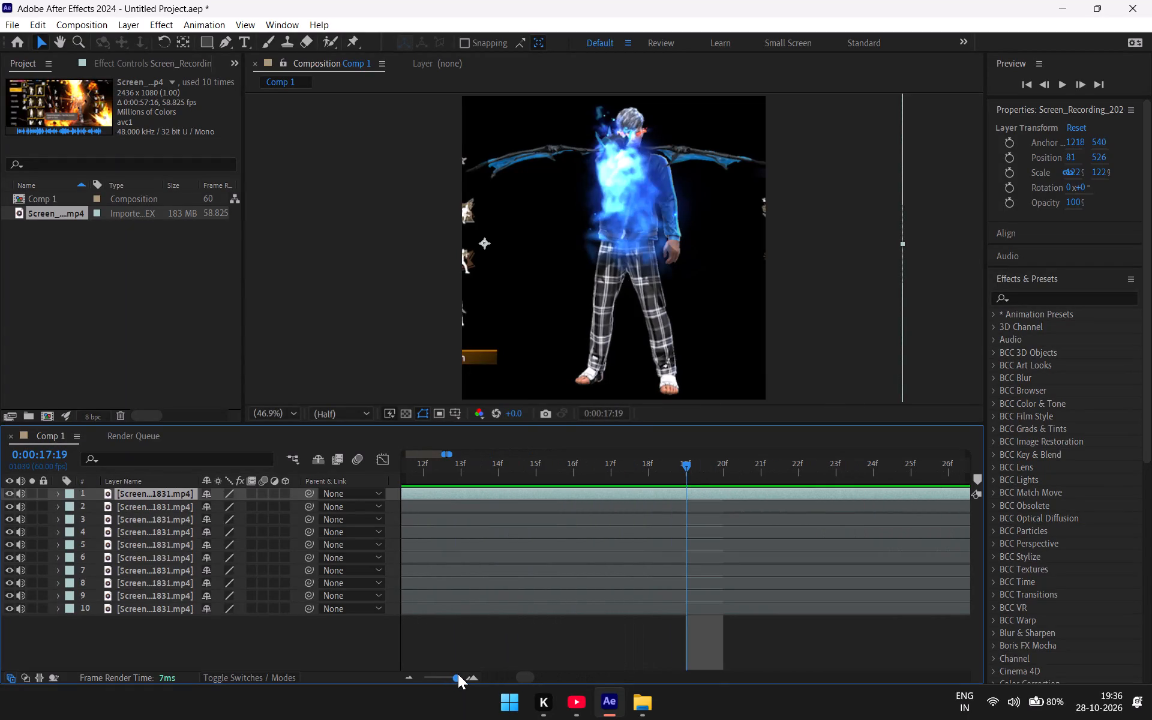
left_click_drag(458, 674, 455, 677)
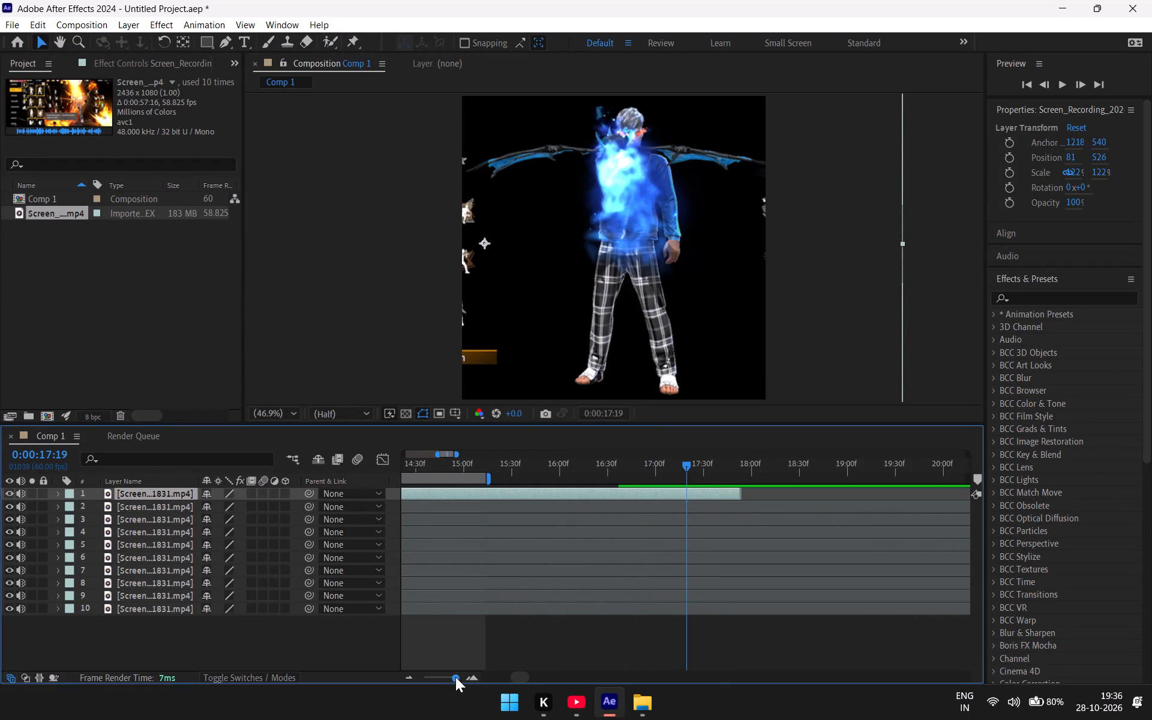
left_click_drag(455, 677, 454, 679)
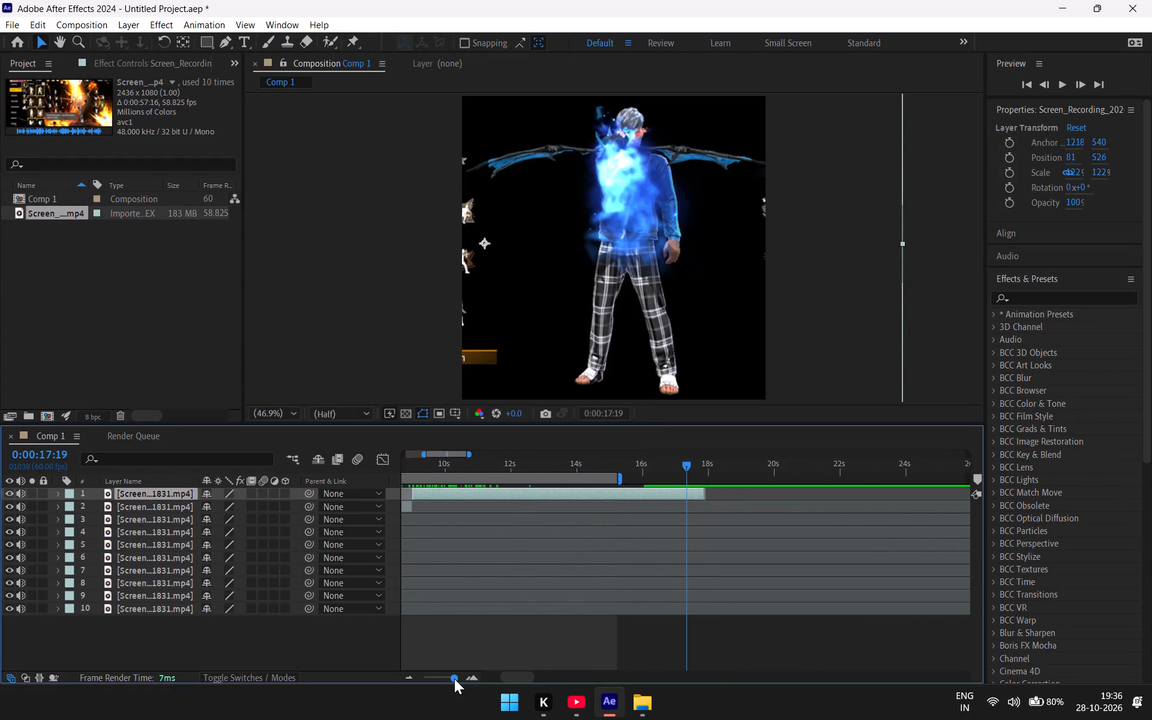
left_click_drag(454, 679, 455, 678)
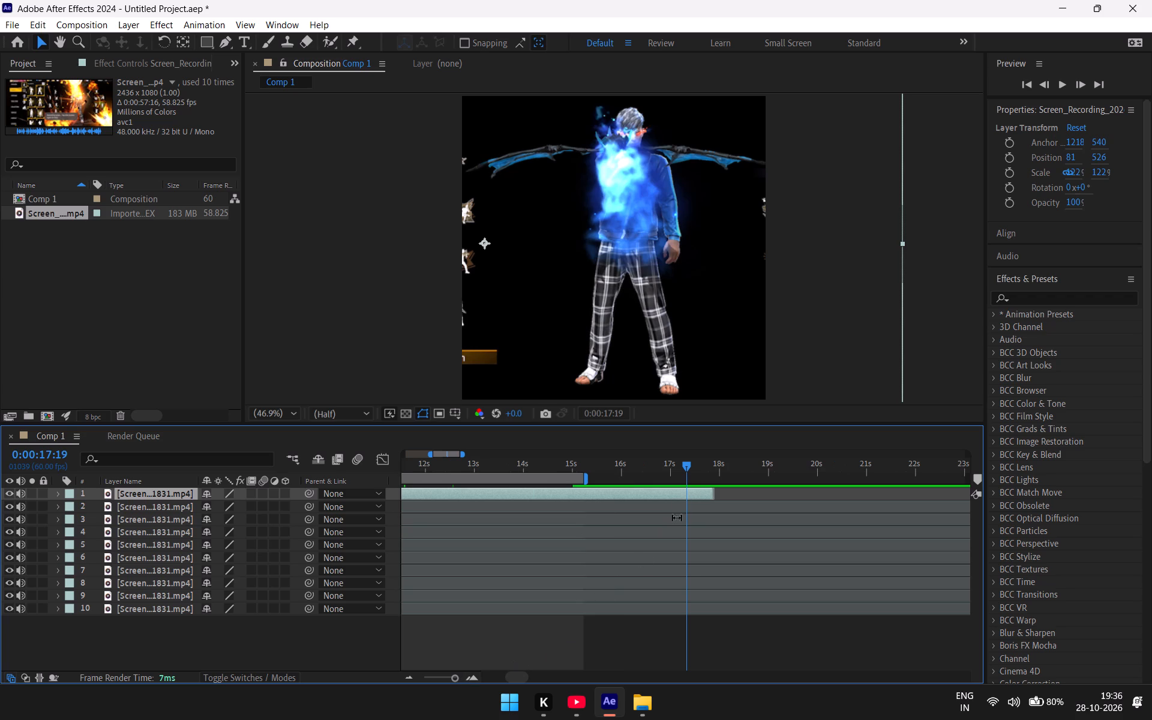
left_click_drag(685, 464, 478, 562)
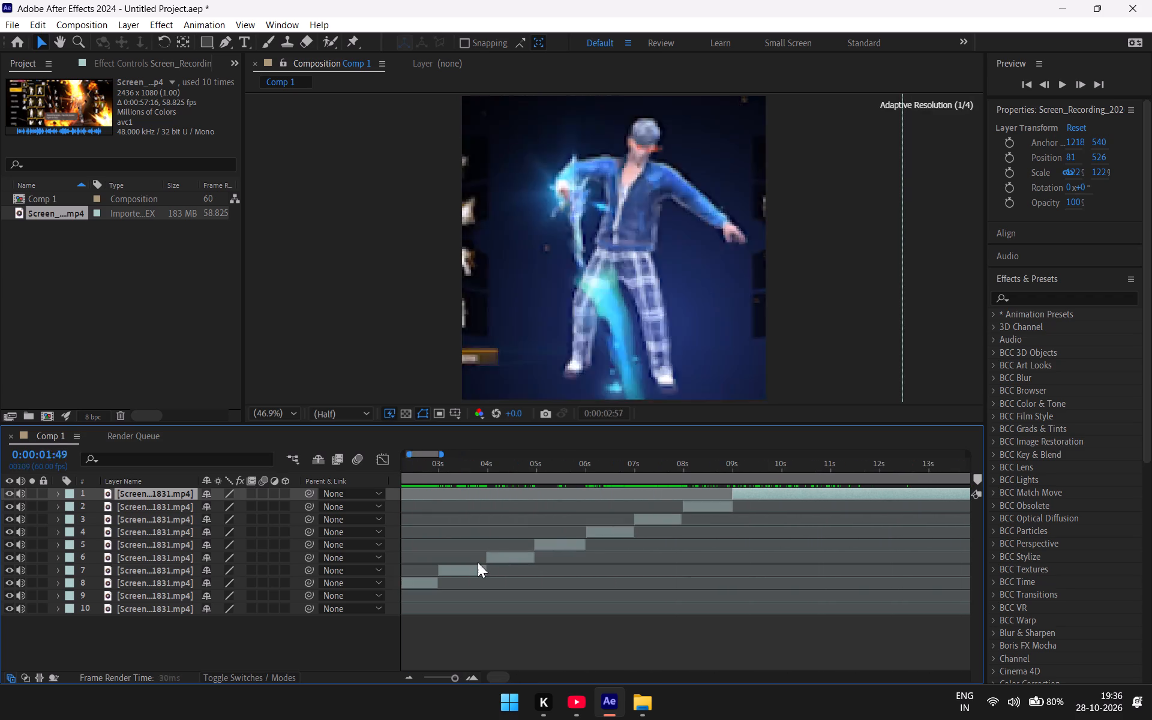
left_click_drag(478, 562, 760, 525)
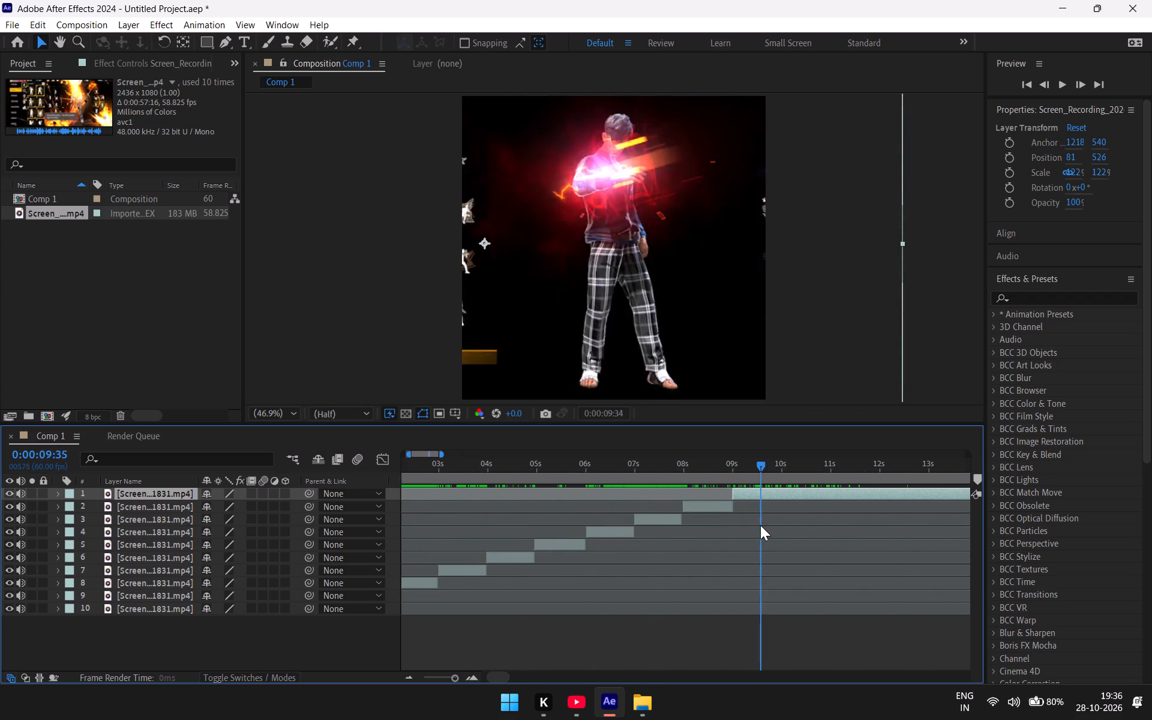
left_click_drag(760, 525, 782, 538)
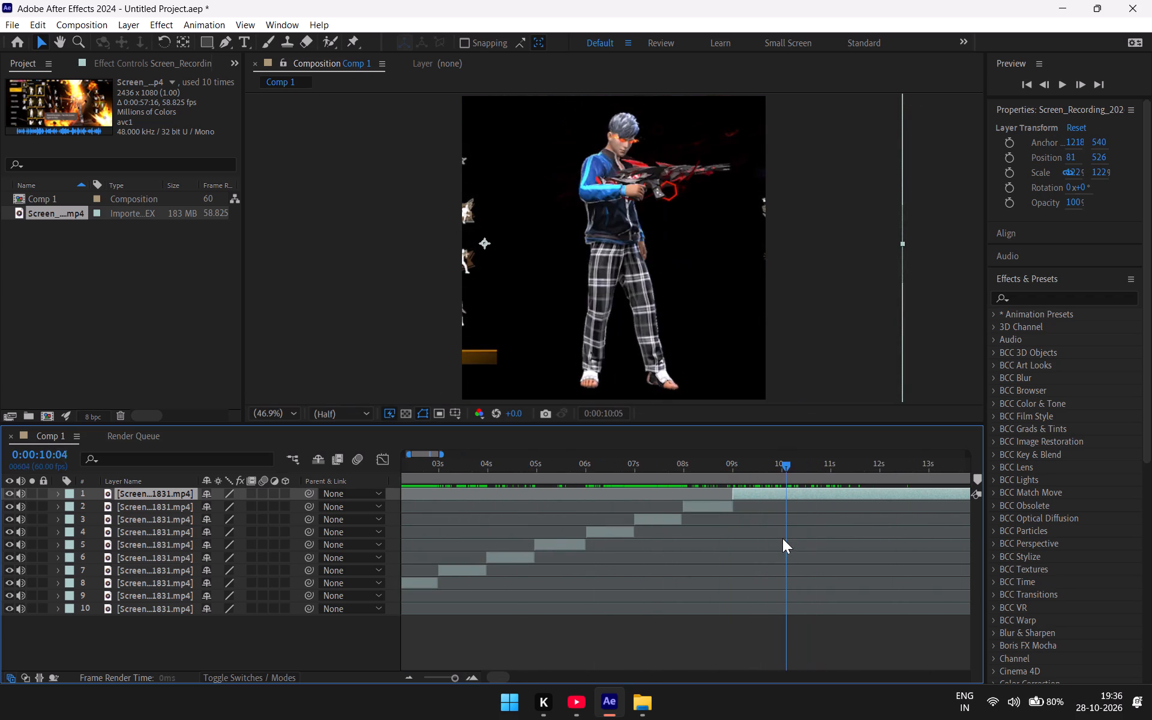
left_click_drag(782, 538, 780, 542)
key("ctrl+shift+d")
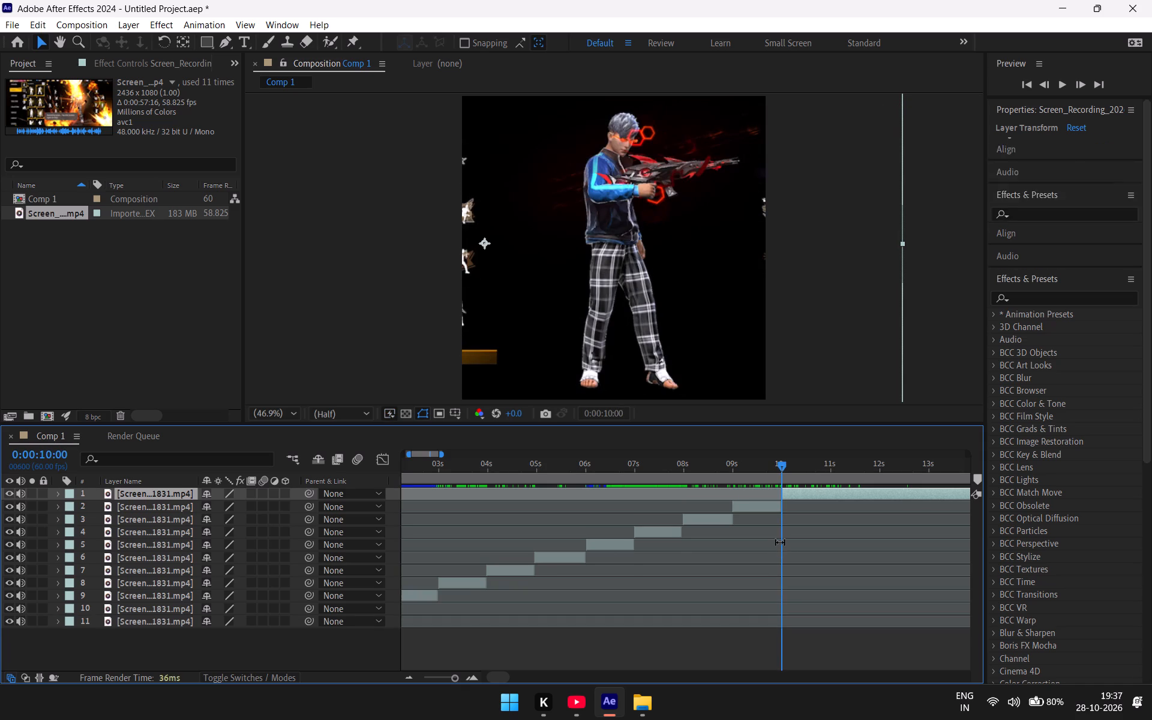
Review the uppermost layer's footage up to about 0:00:14:32 and split it at 0:00:13:46, where blue lightning strikes beside the character's raised arm.
left_click_drag(779, 463, 803, 469)
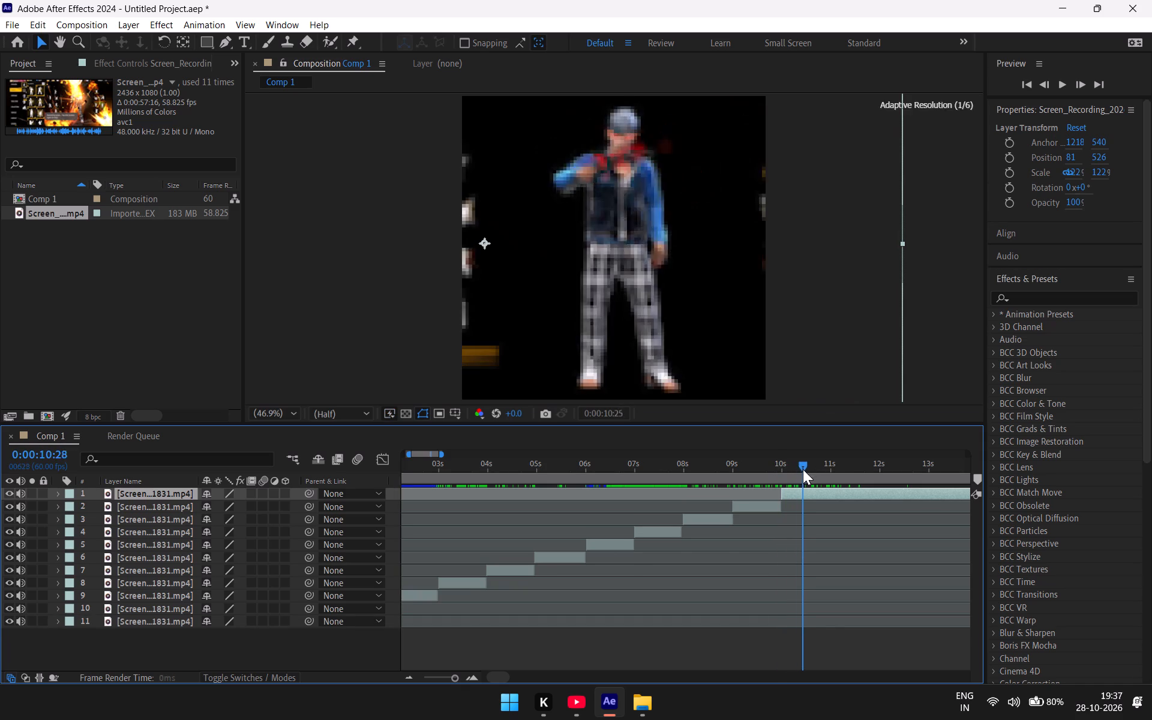
left_click_drag(803, 469, 946, 455)
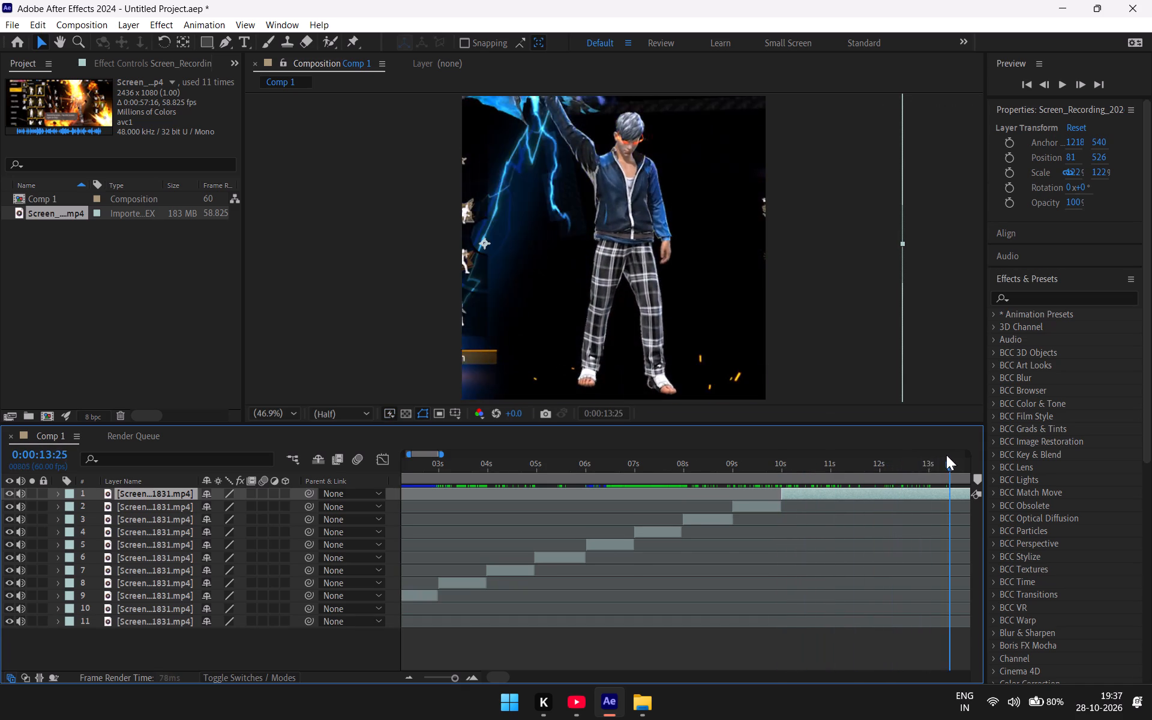
left_click_drag(946, 455, 569, 551)
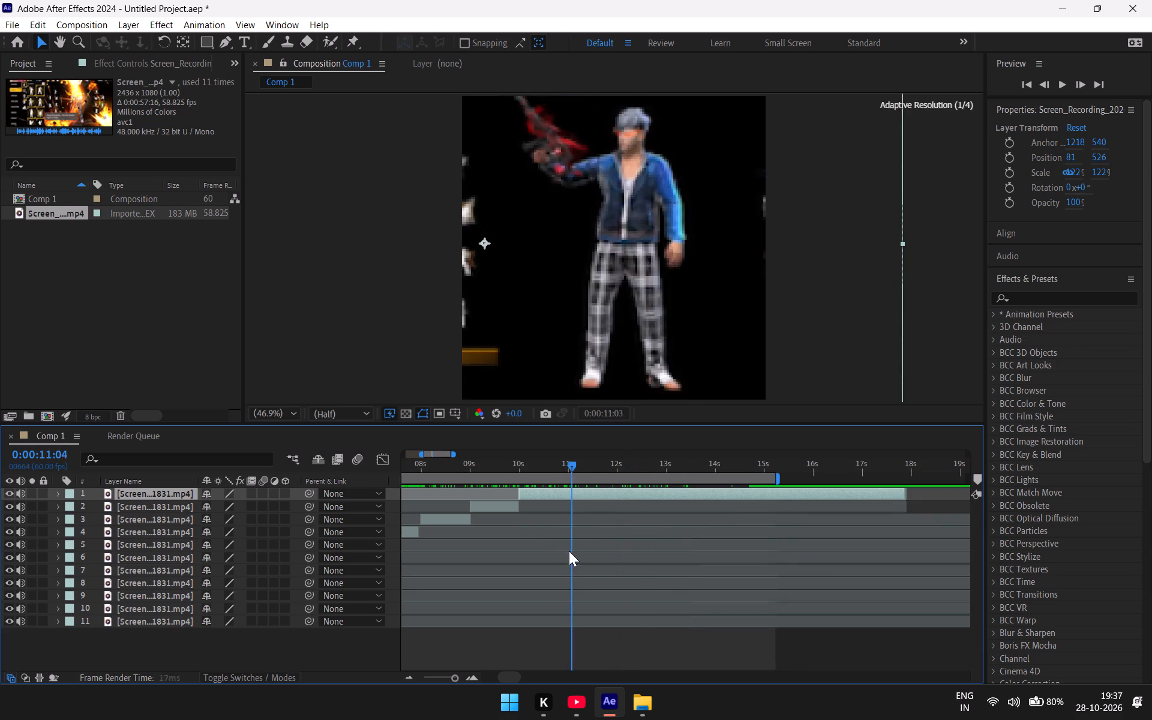
left_click_drag(569, 551, 680, 528)
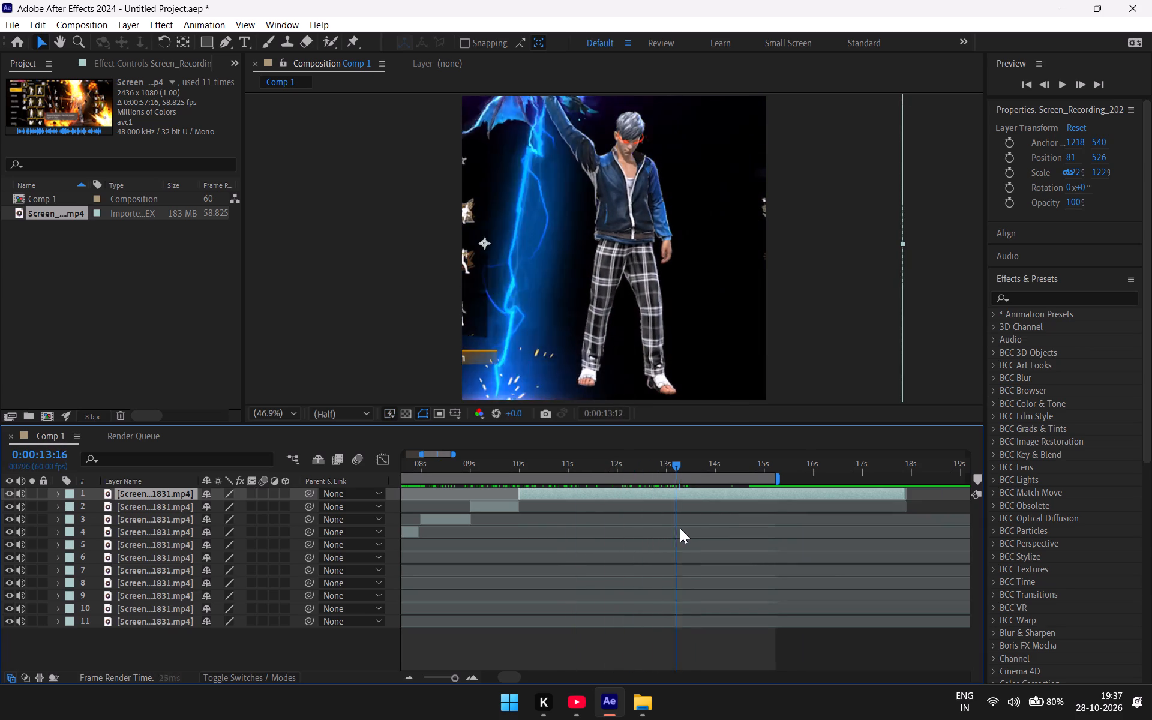
left_click_drag(680, 528, 739, 526)
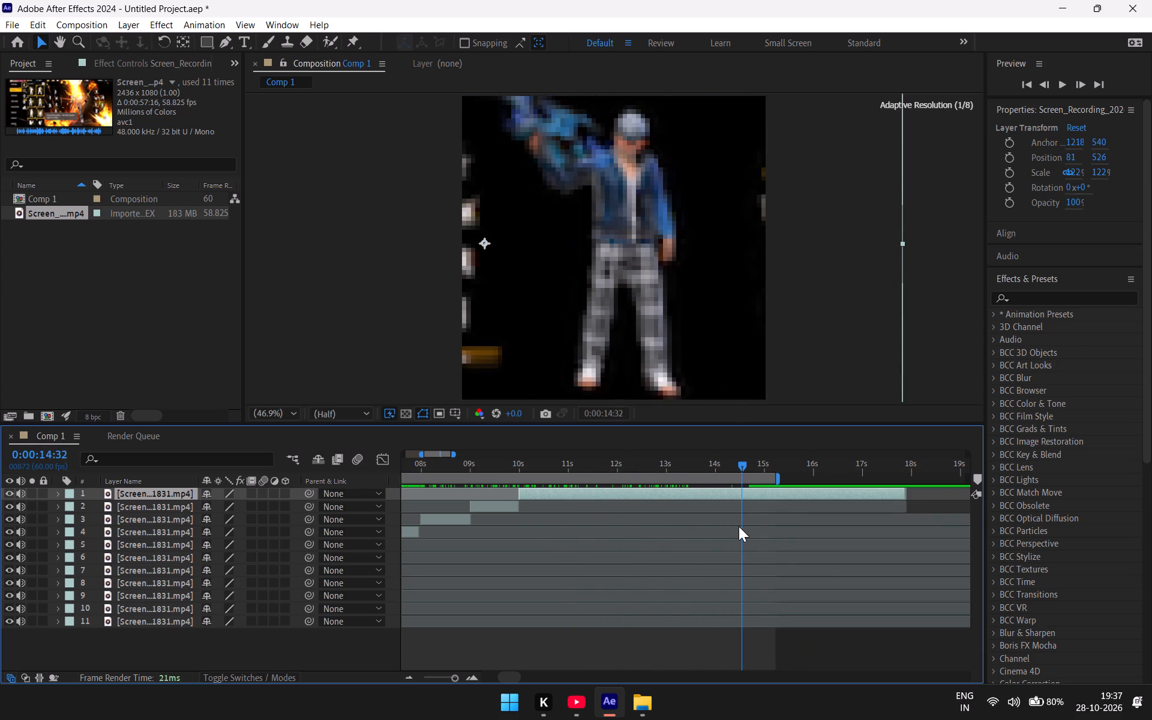
left_click_drag(739, 526, 701, 547)
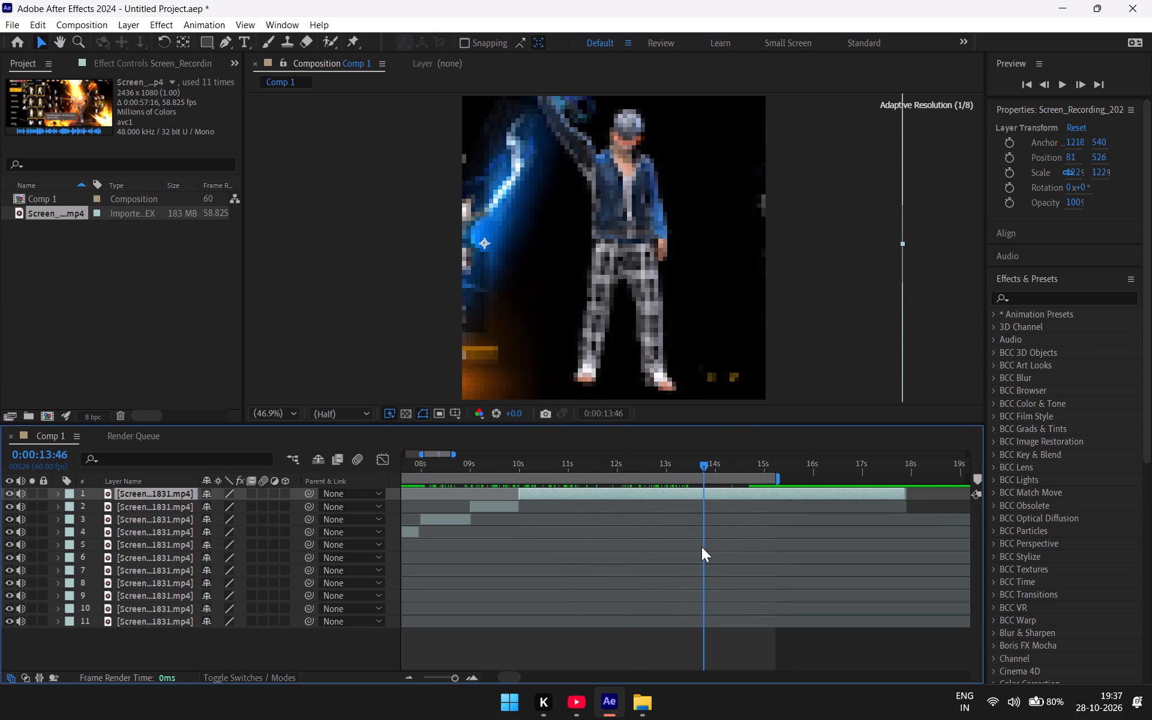
left_click_drag(701, 547, 701, 547)
key("ctrl+shift+d")
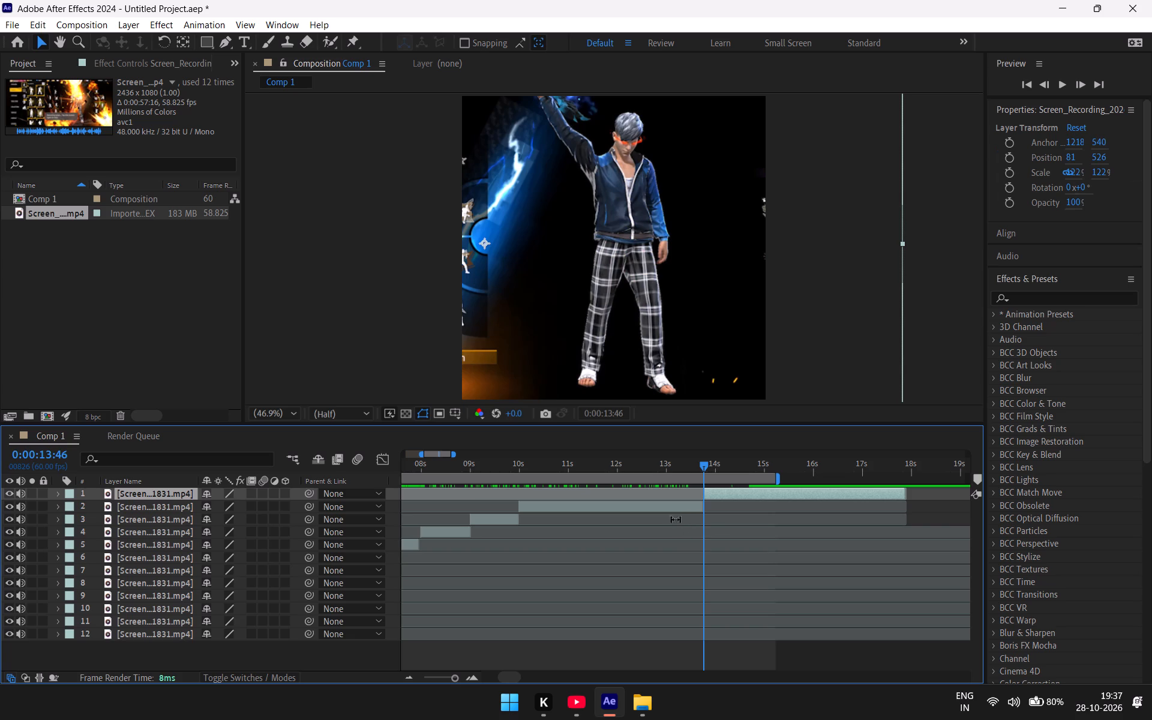
Delete the segment between 0:00:10:00 and 0:00:13:46, and move the remaining clip back to the end of the preceding clip.
left_click(675, 511)
key("BackSpace")
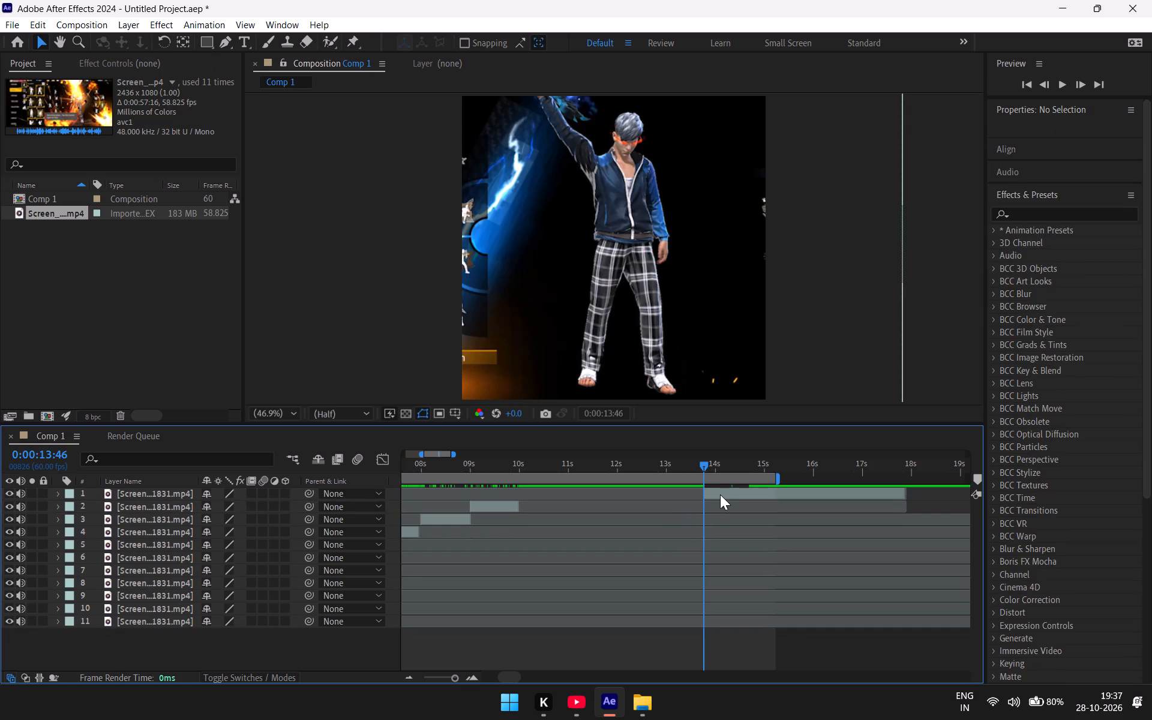
left_click_drag(720, 494, 536, 547)
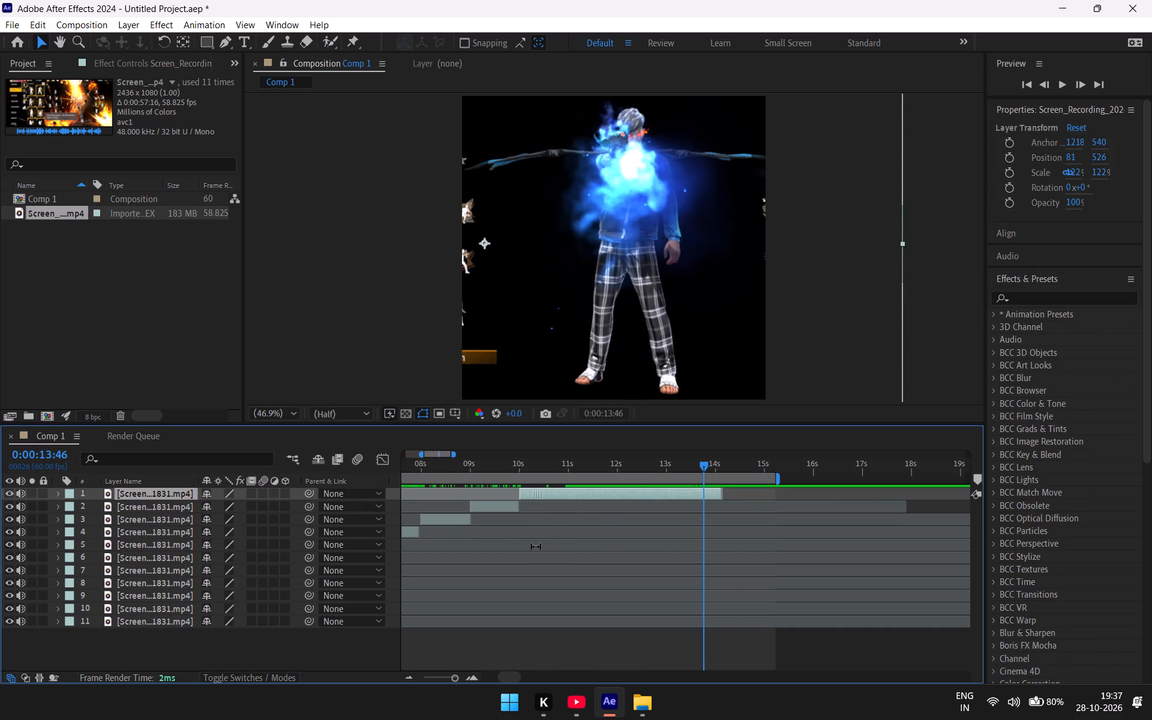
Split the uppermost layer at 0:00:10:58, where the character rests the blue weapon on his shoulder.
left_click_drag(704, 466, 564, 532)
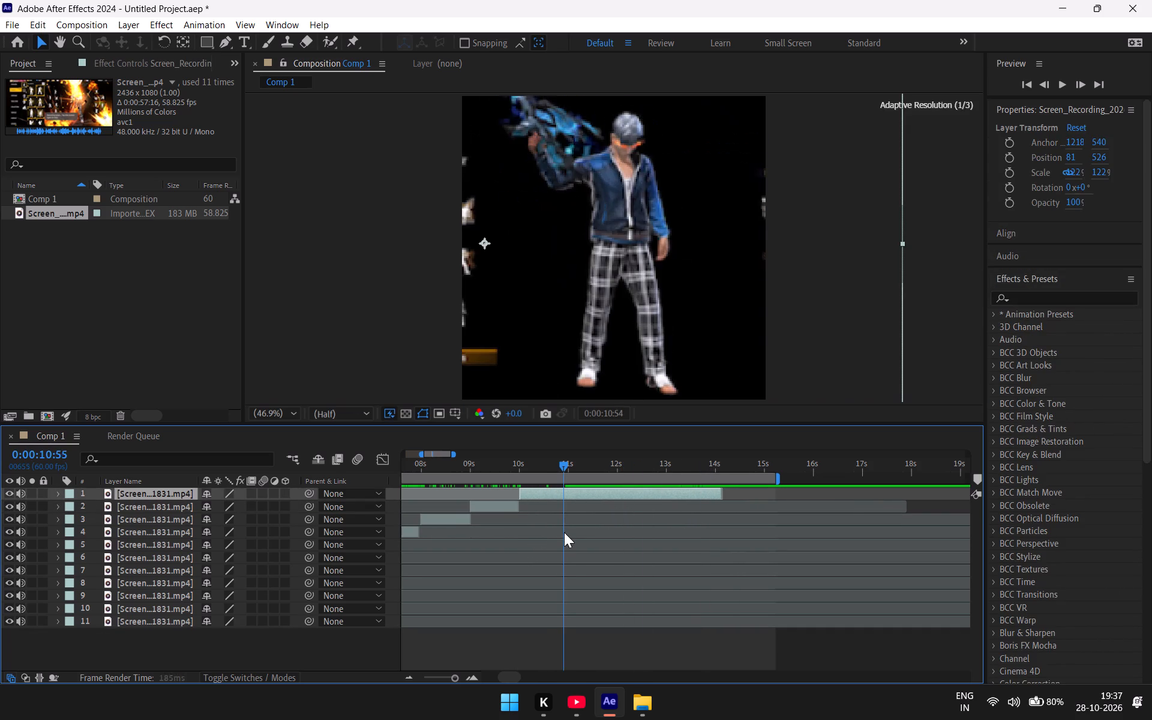
left_click_drag(564, 532, 567, 529)
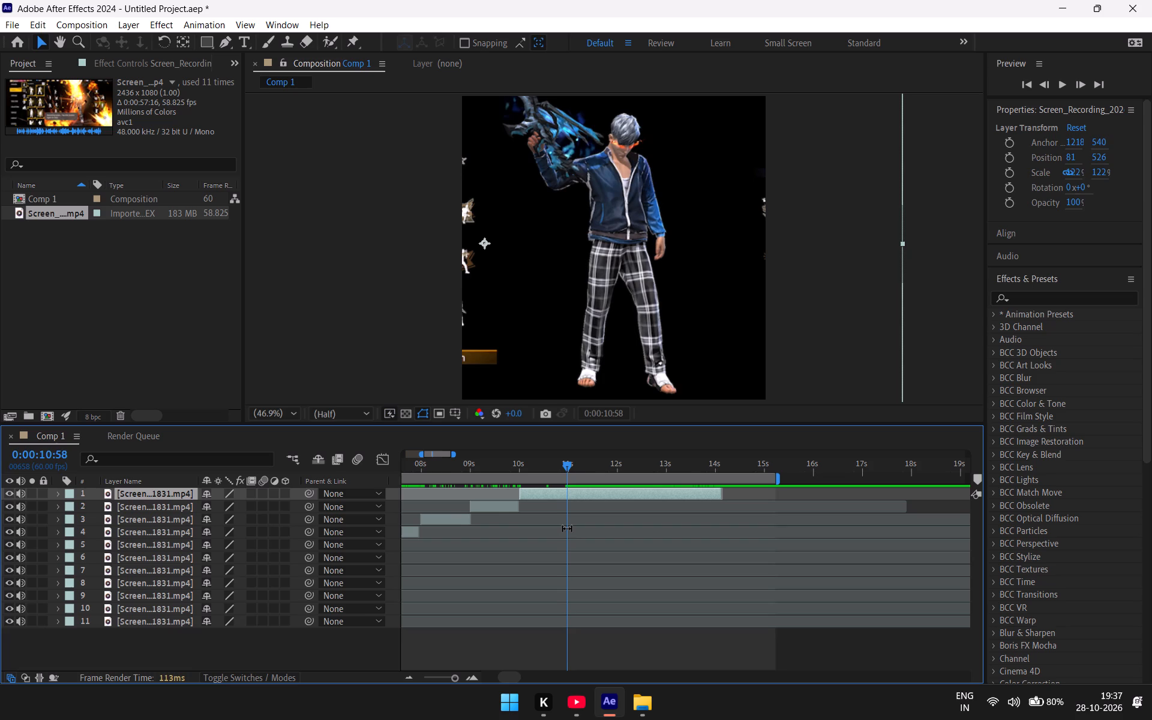
key("ctrl+shift+d")
Check the uppermost layer's remaining footage up to 0:00:13:34 and delete the whole leftover clip after 0:00:10:58.
left_click_drag(565, 457, 566, 457)
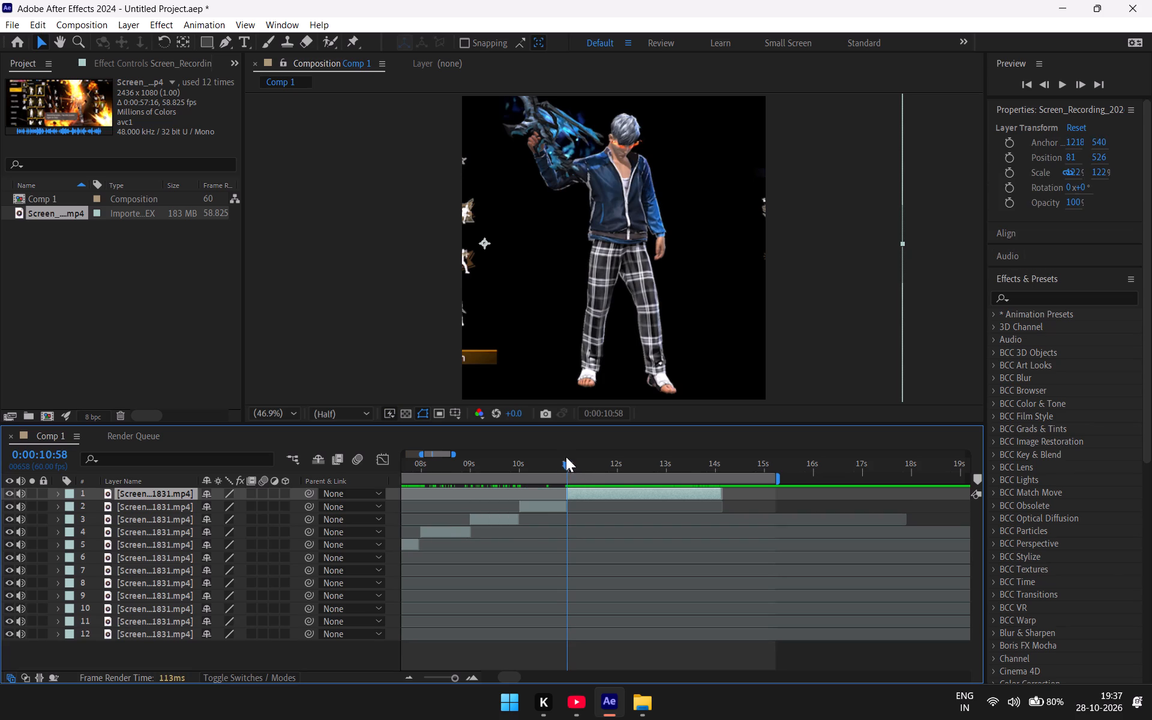
left_click_drag(566, 457, 612, 476)
left_click_drag(568, 462, 571, 463)
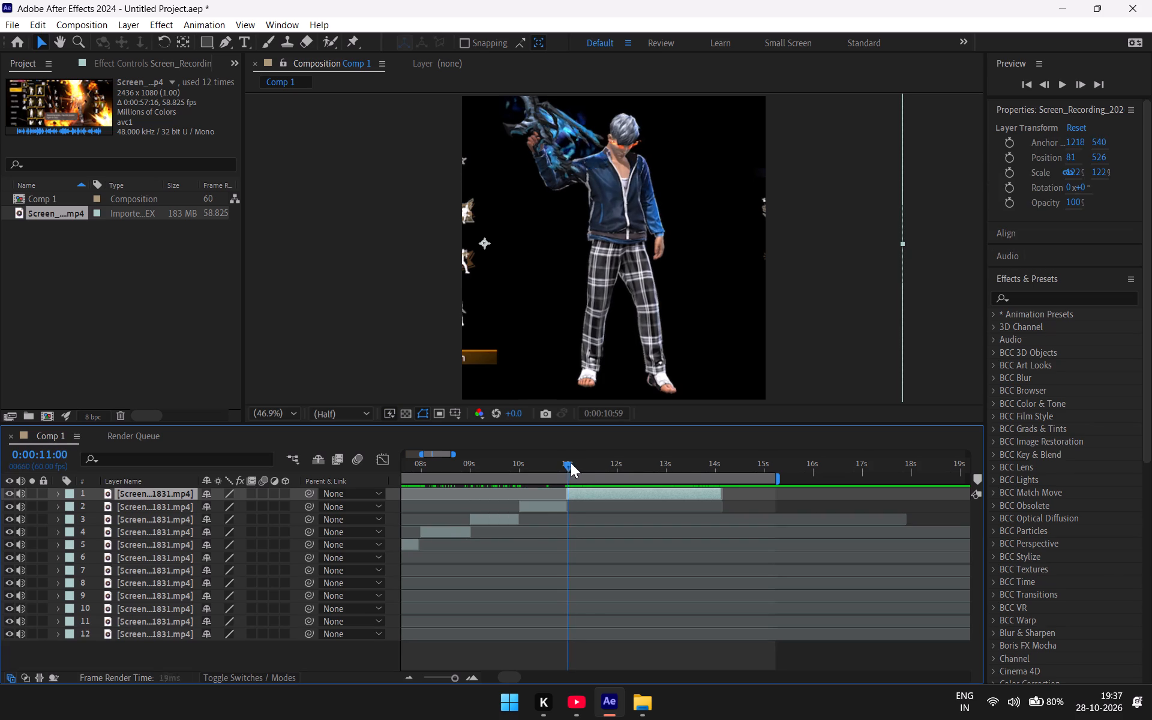
left_click_drag(571, 463, 683, 475)
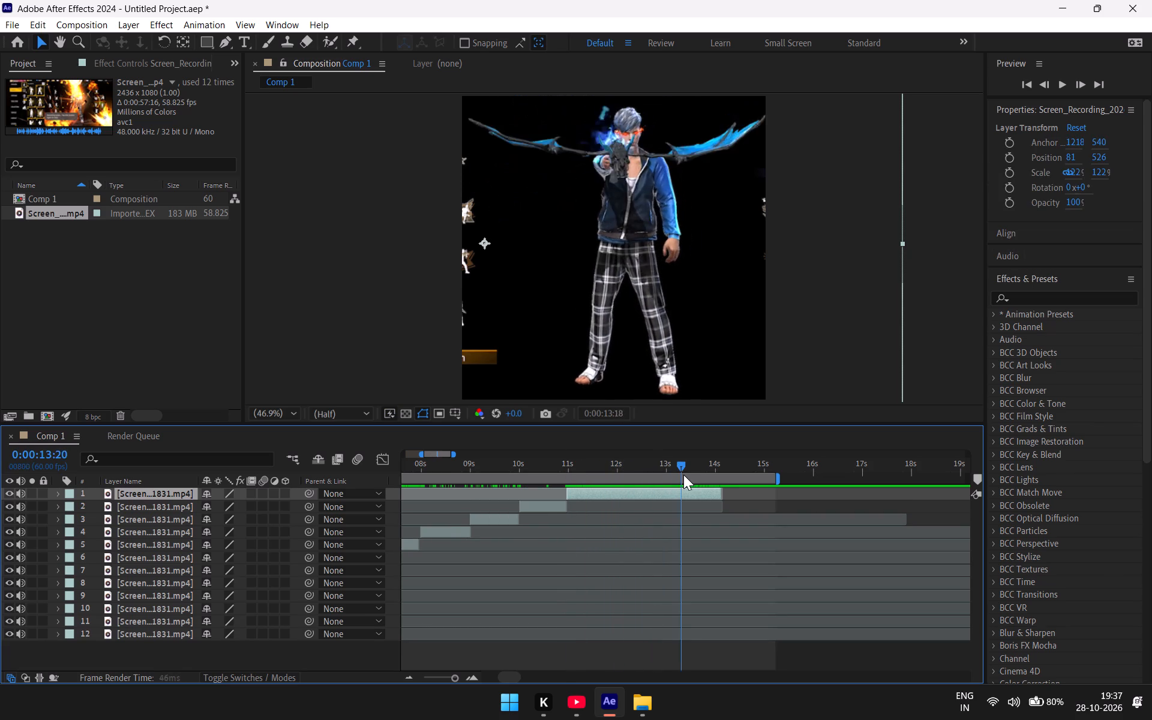
left_click_drag(683, 475, 695, 475)
left_click(683, 488)
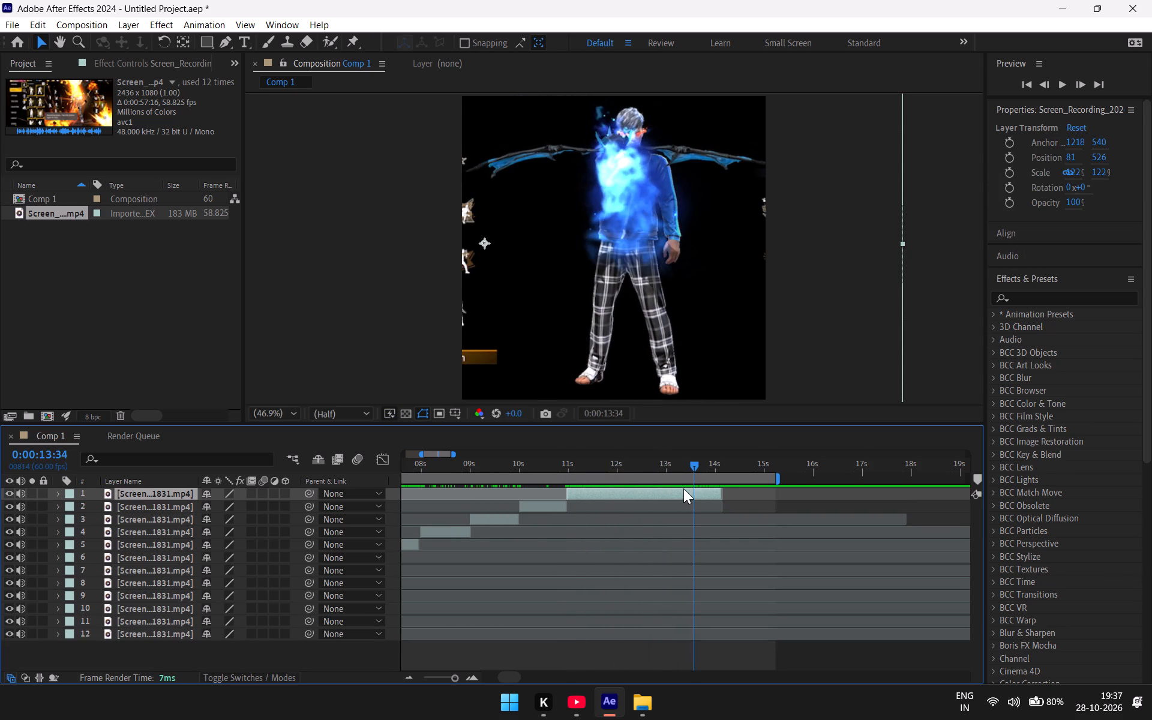
key("ctrl+shift+d")
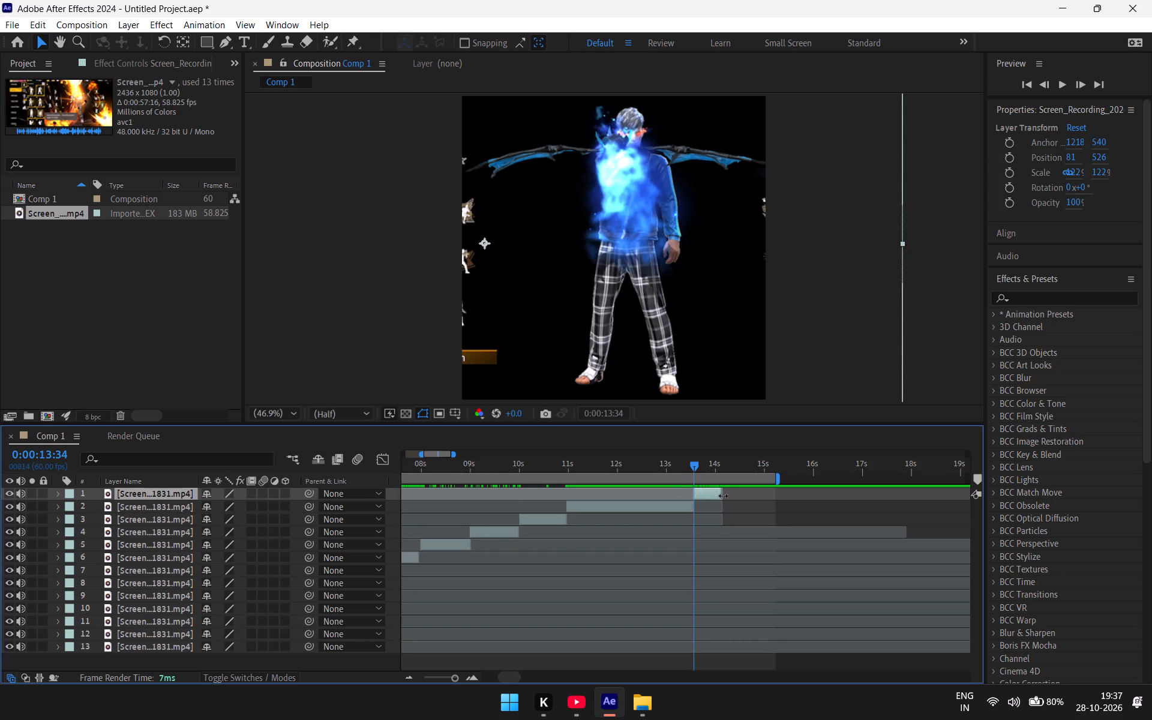
key("ctrl+z")
key("BackSpace")
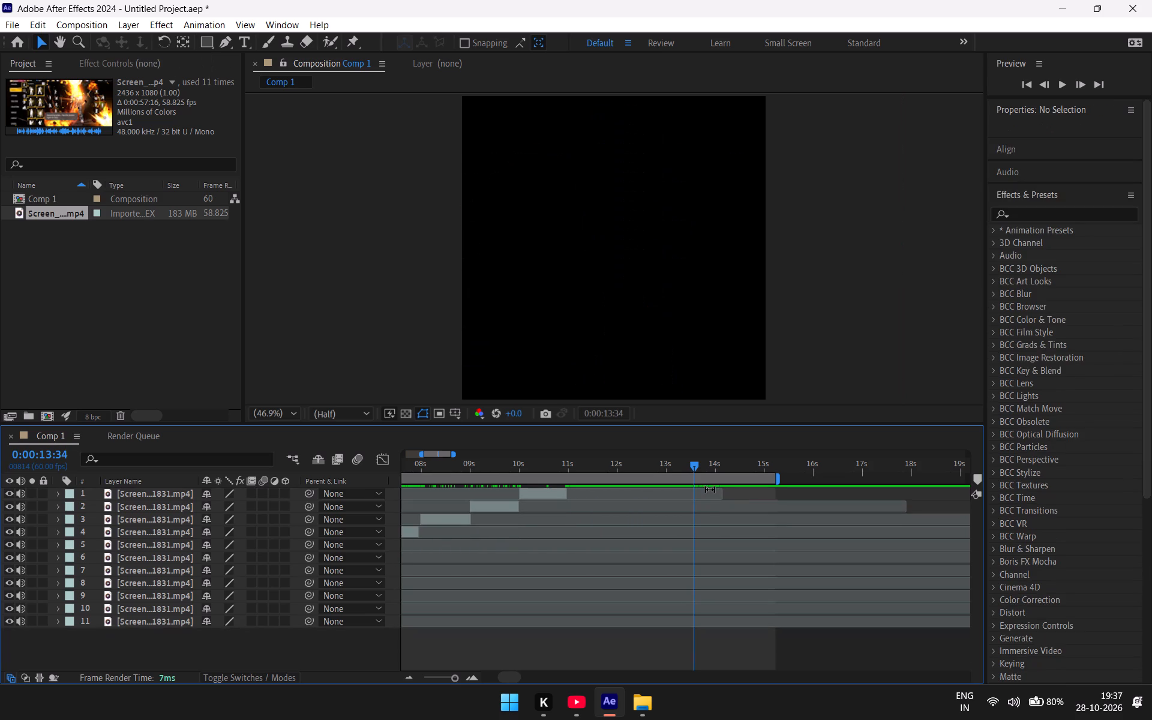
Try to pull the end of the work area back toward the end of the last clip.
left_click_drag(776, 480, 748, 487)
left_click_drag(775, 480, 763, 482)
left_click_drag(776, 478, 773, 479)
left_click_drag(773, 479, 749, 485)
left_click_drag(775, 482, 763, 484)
Return the current time to the start of the composition at 0:00:00:00.
left_click_drag(691, 466, 193, 563)
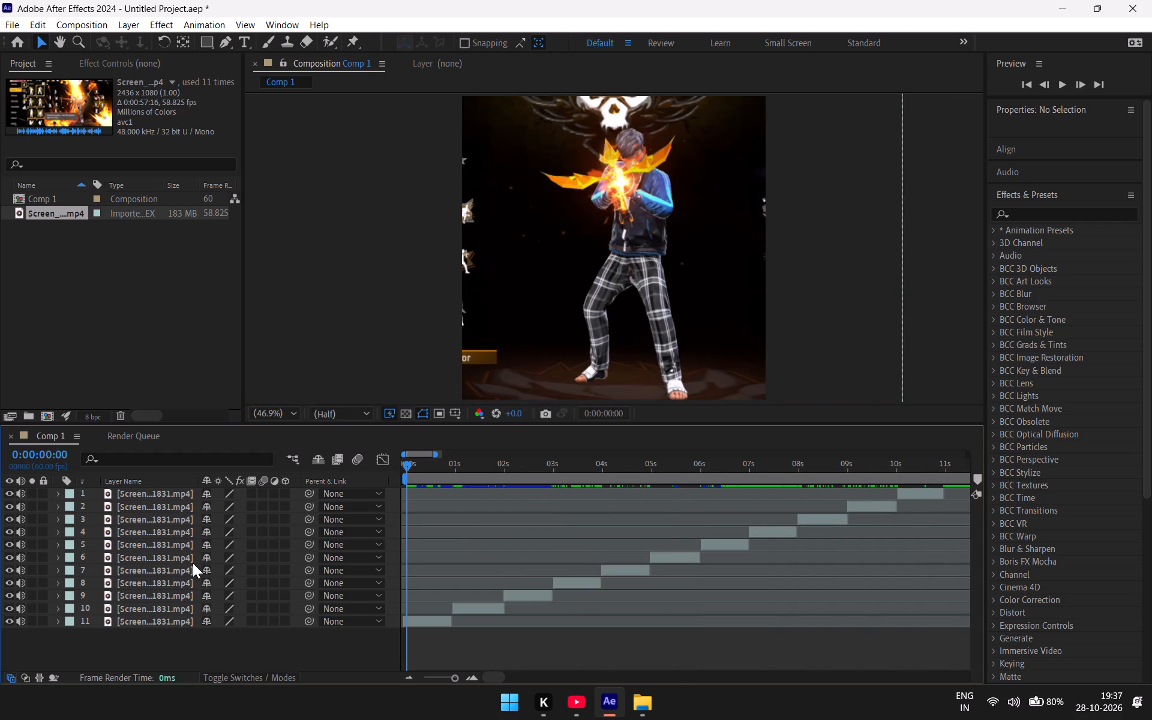
Play back the full sequence of clips from the start of the composition to review the cuts.
left_click_drag(193, 563, 181, 565)
key("space")
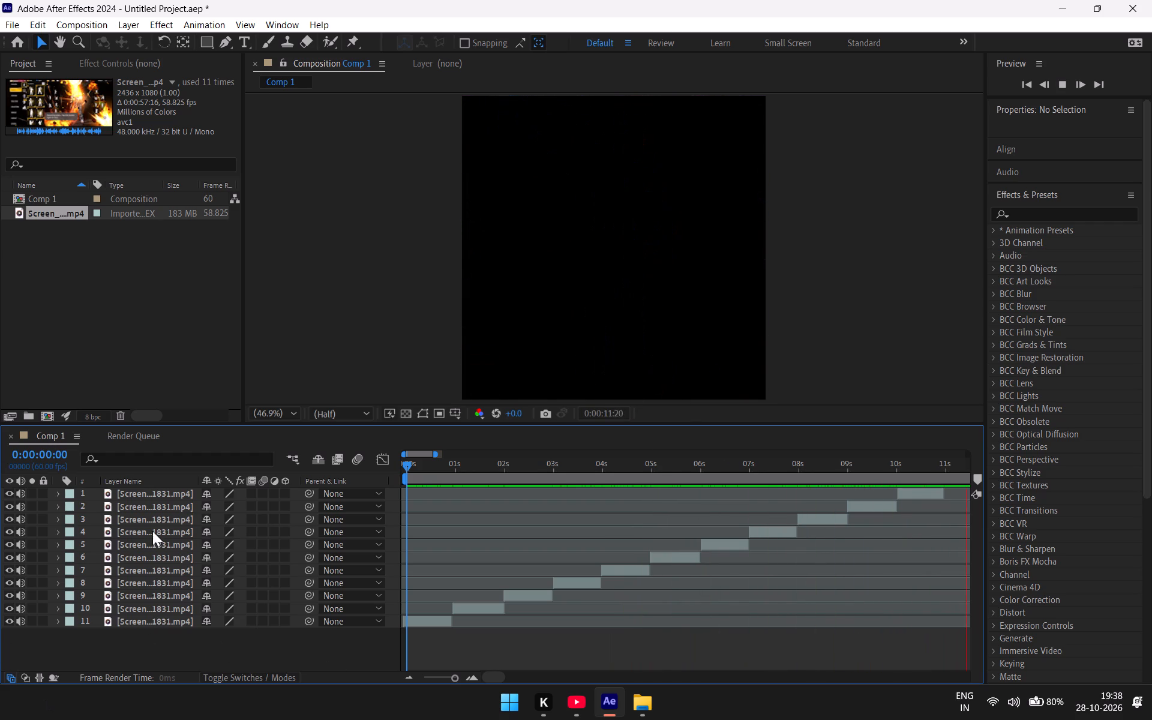
Shift all eleven clip layers together to Position 60, 526 to reframe the character, and collapse their properties.
left_click(167, 493, "shift")
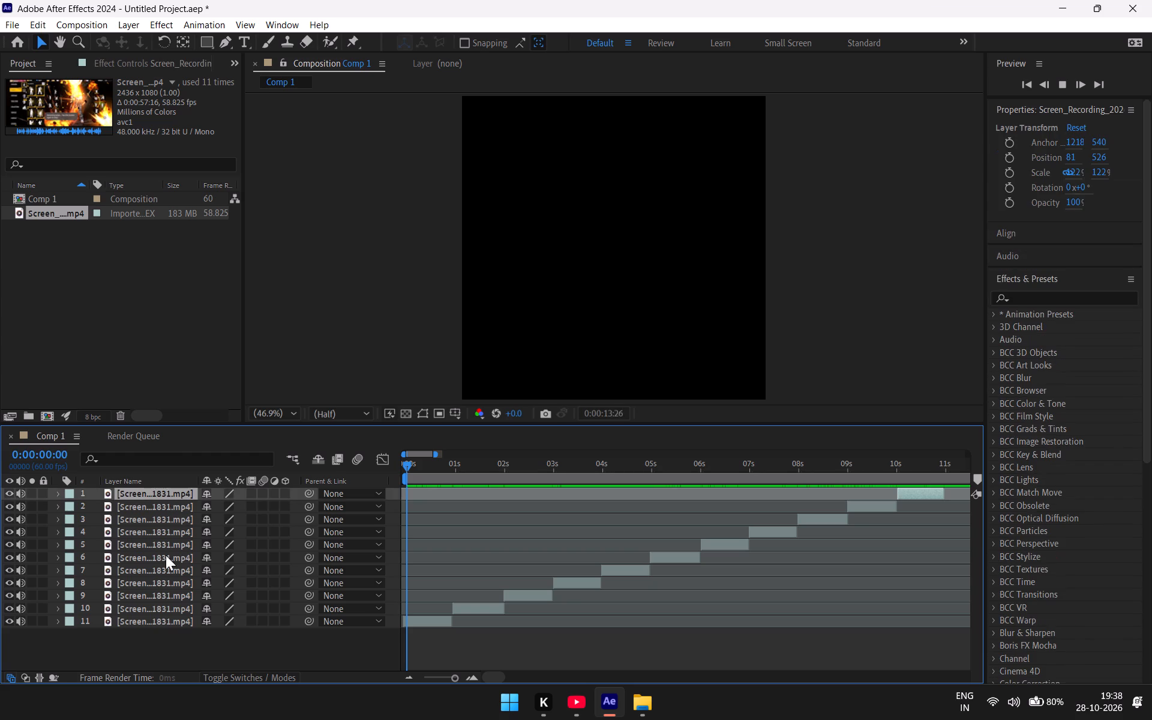
left_click(154, 620, "shift")
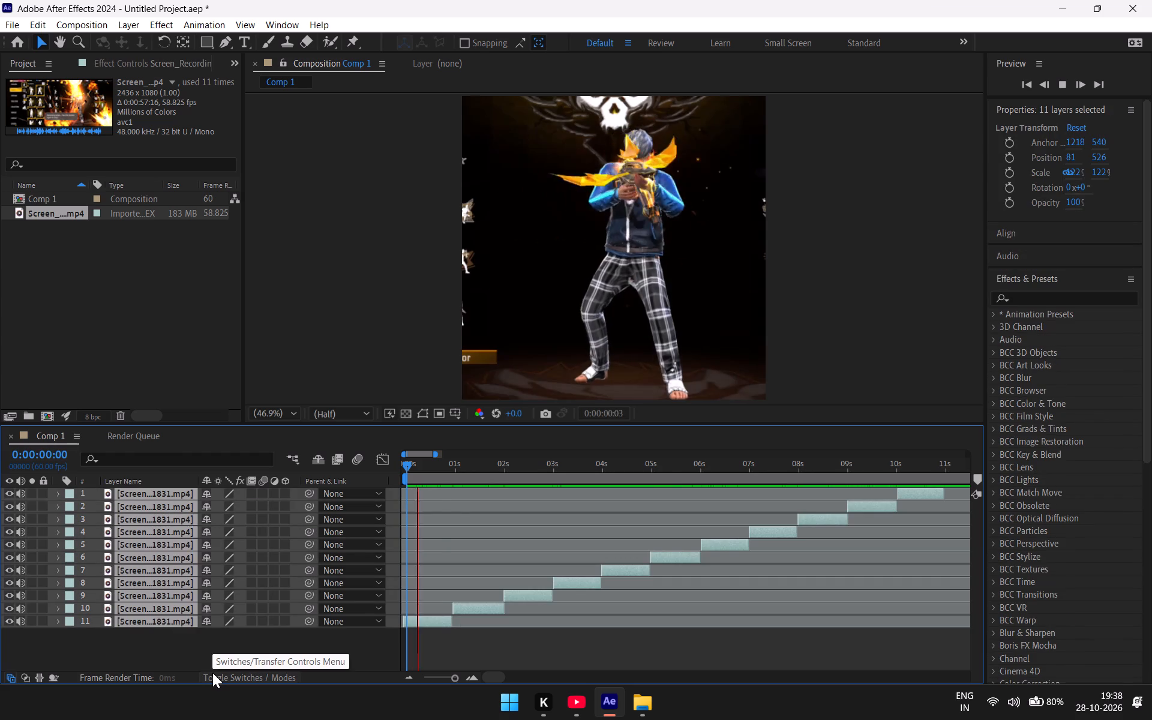
key("p")
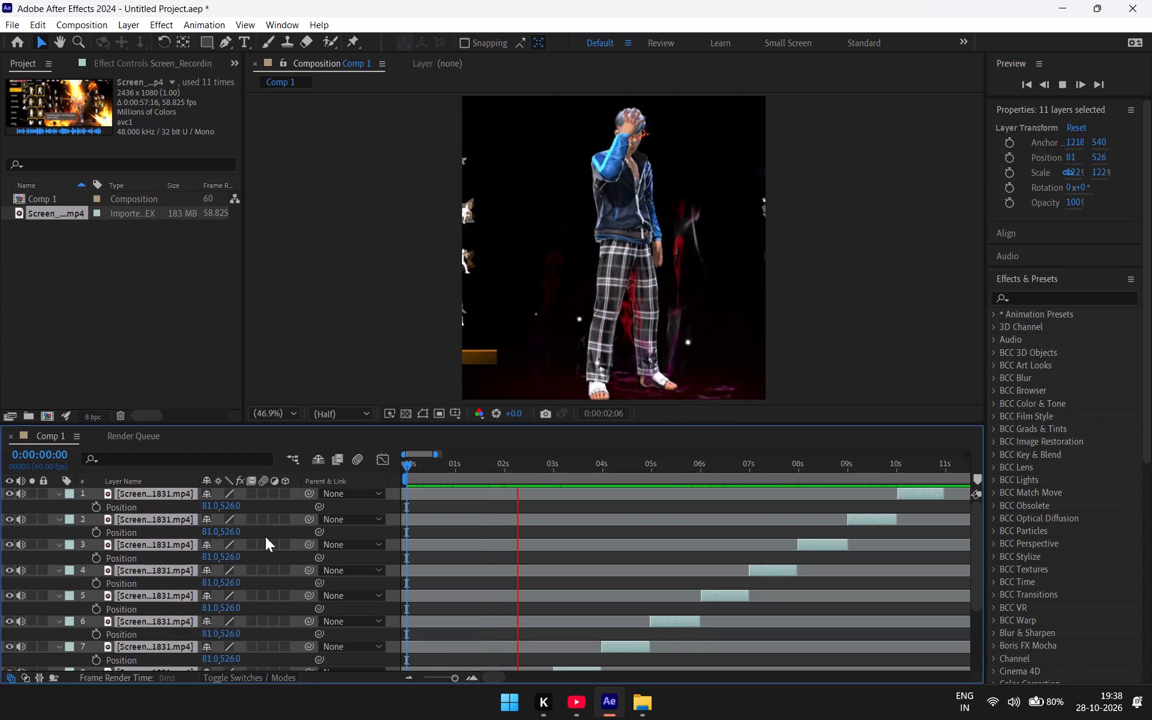
left_click_drag(208, 508, 215, 508)
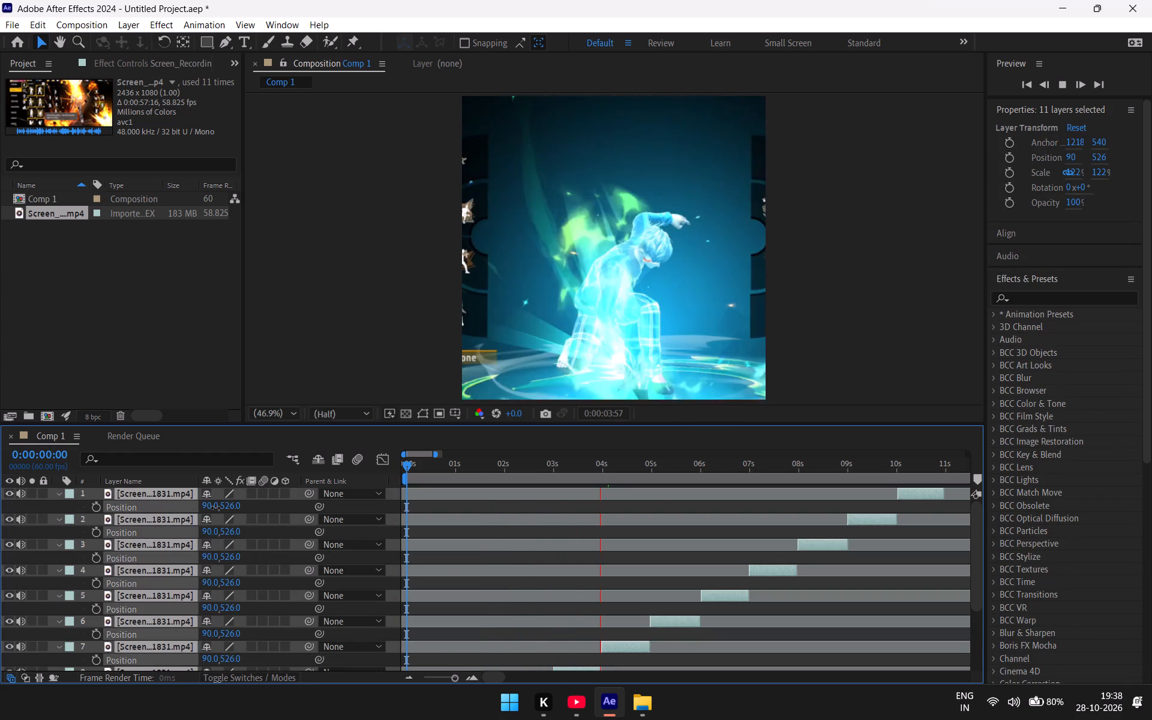
left_click_drag(215, 508, 211, 511)
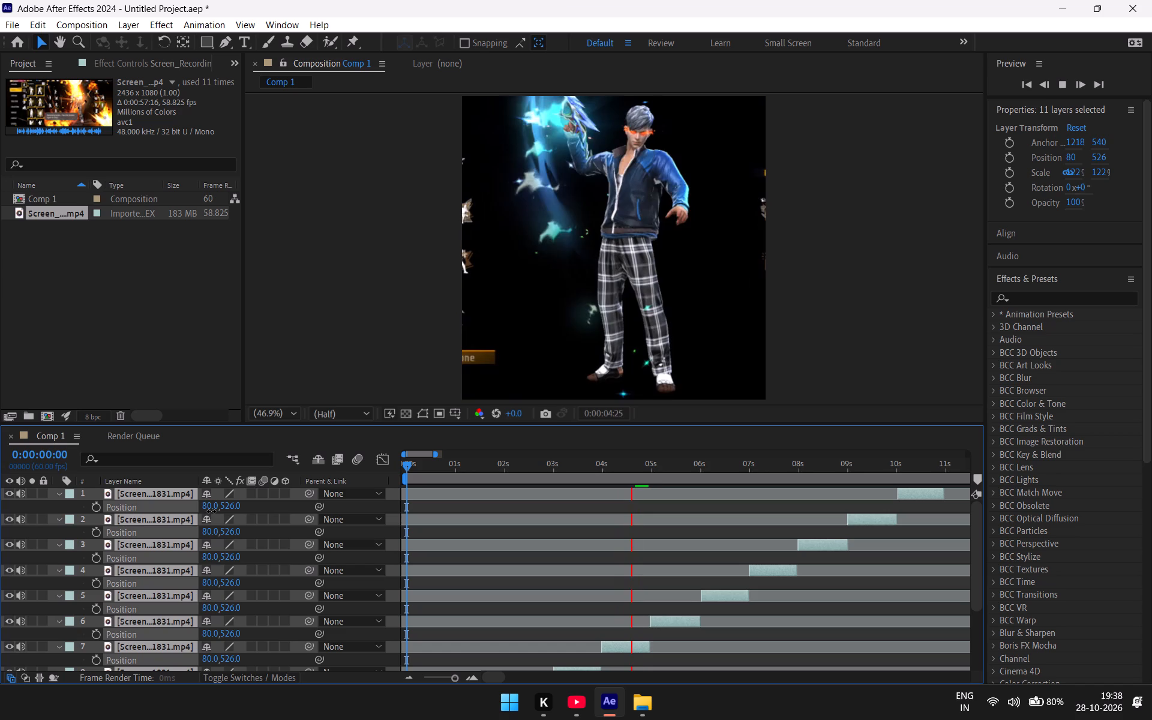
left_click_drag(211, 511, 223, 510)
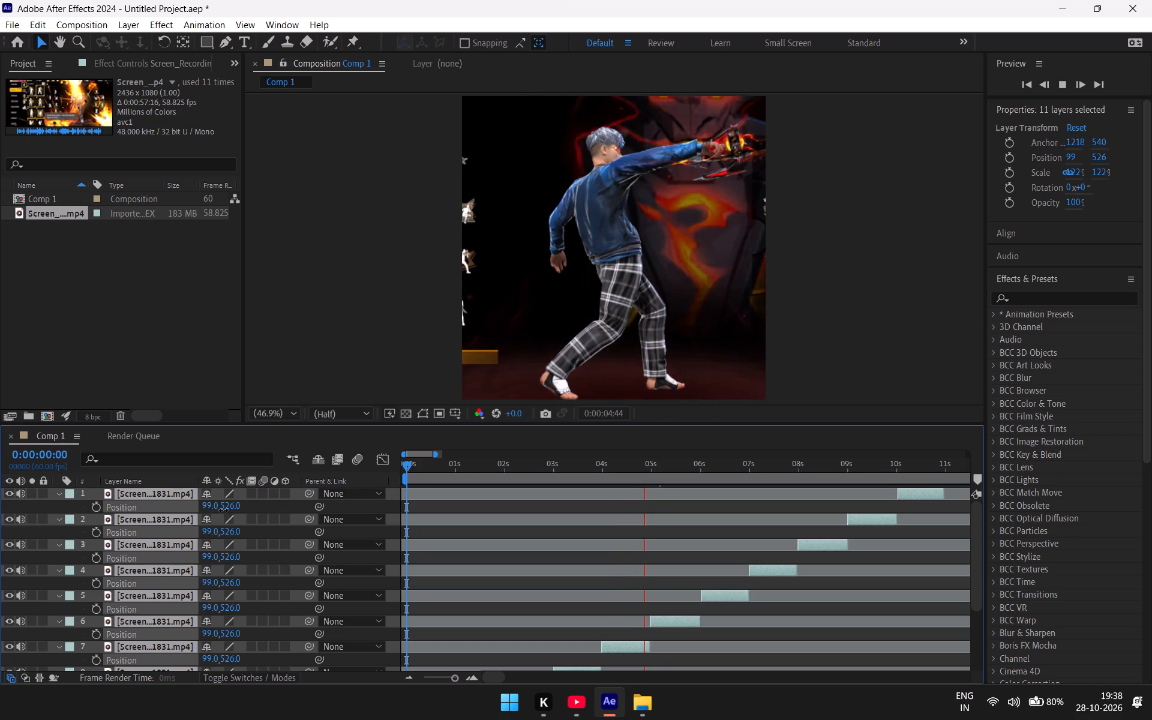
left_click_drag(223, 510, 214, 515)
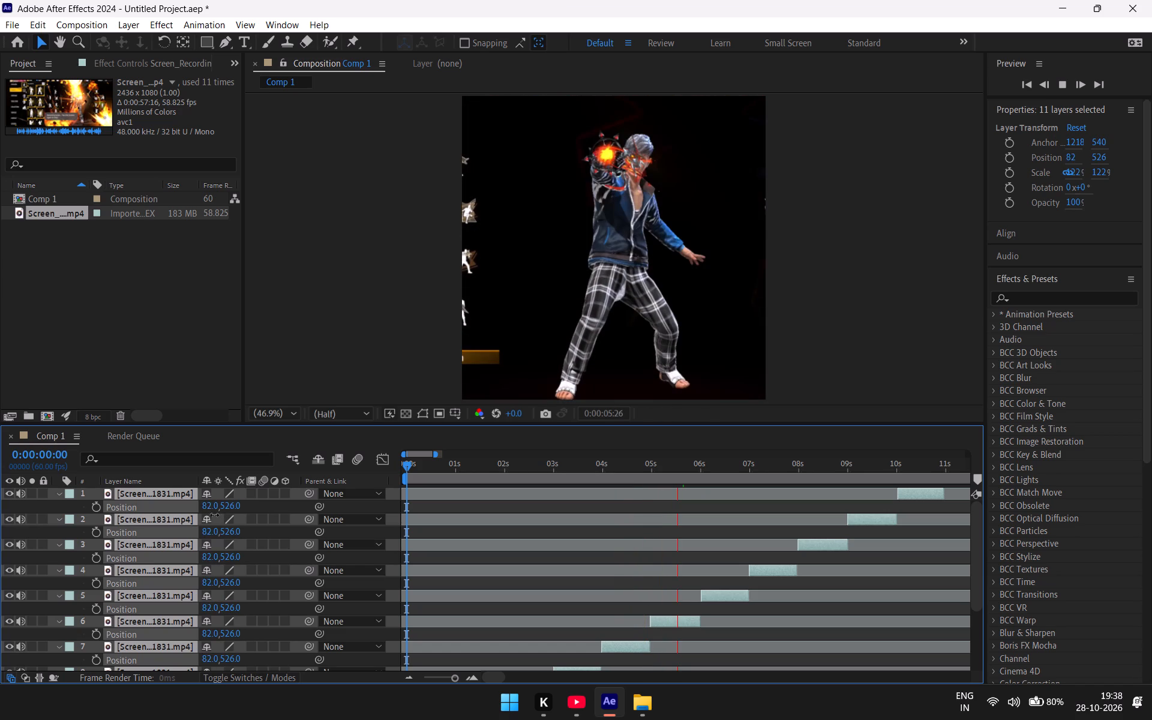
left_click_drag(214, 515, 209, 515)
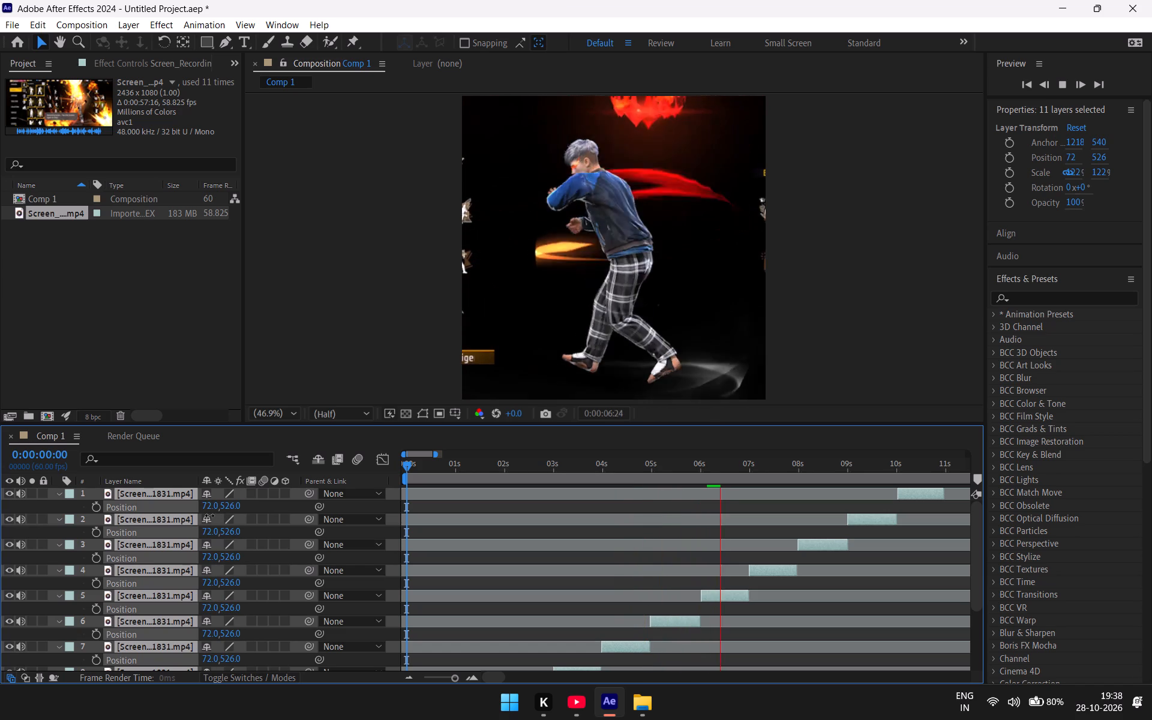
left_click_drag(209, 515, 208, 516)
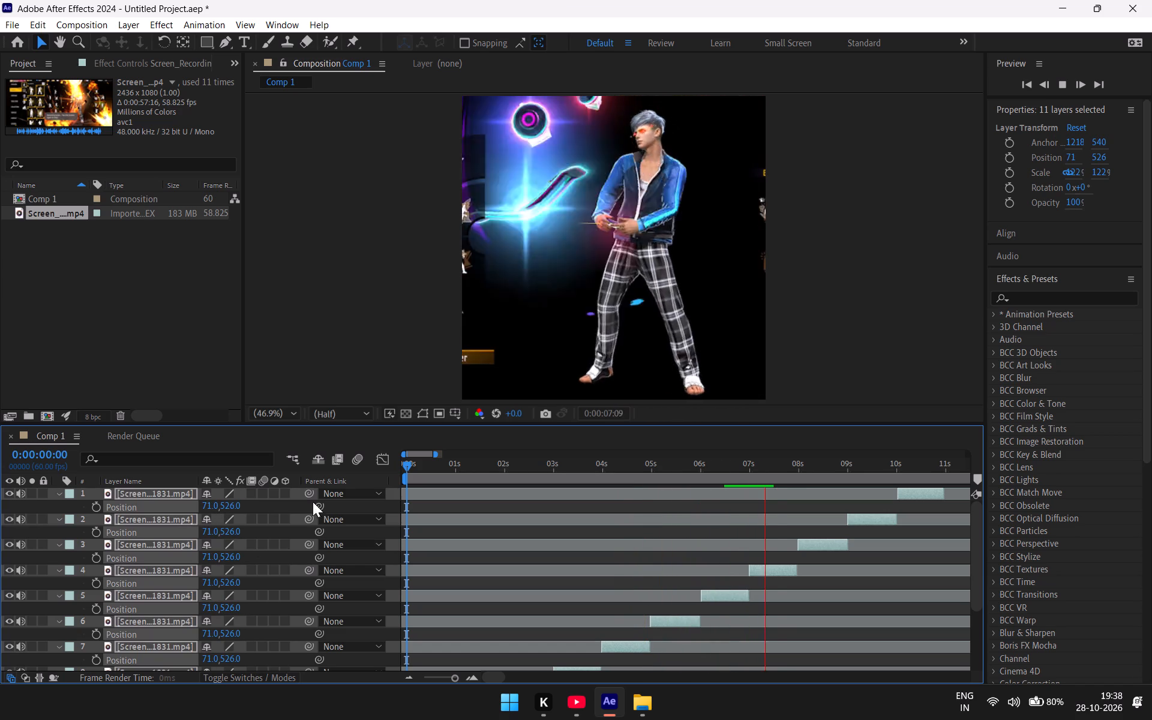
left_click_drag(406, 463, 418, 466)
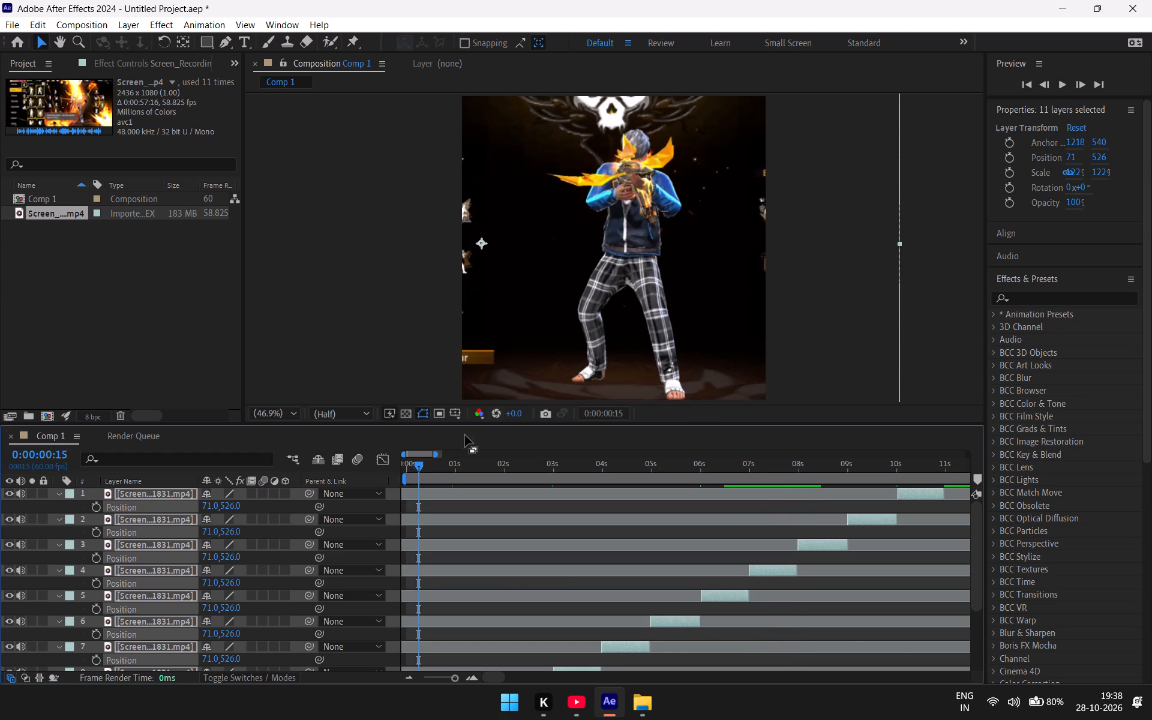
left_click(202, 506)
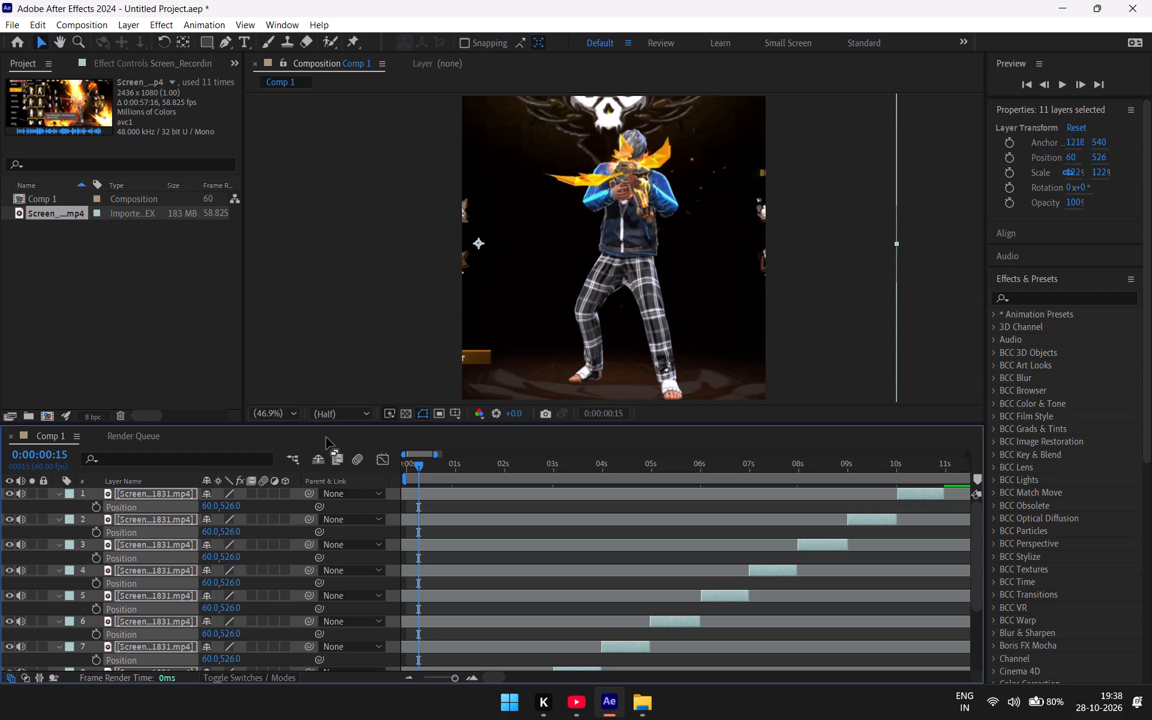
key("u")
left_click(308, 652)
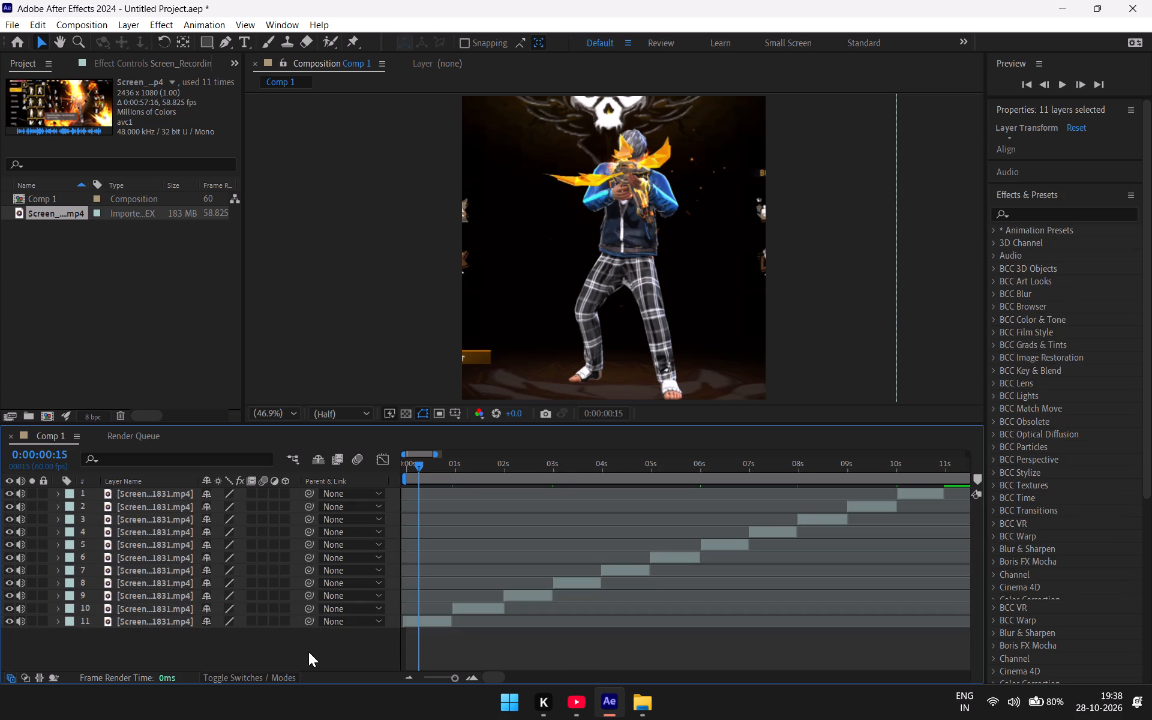
Play the edit back from 0:00:00:00 to check the new framing, stopping at 0:00:04:55.
left_click_drag(418, 468, 294, 490)
key("space")
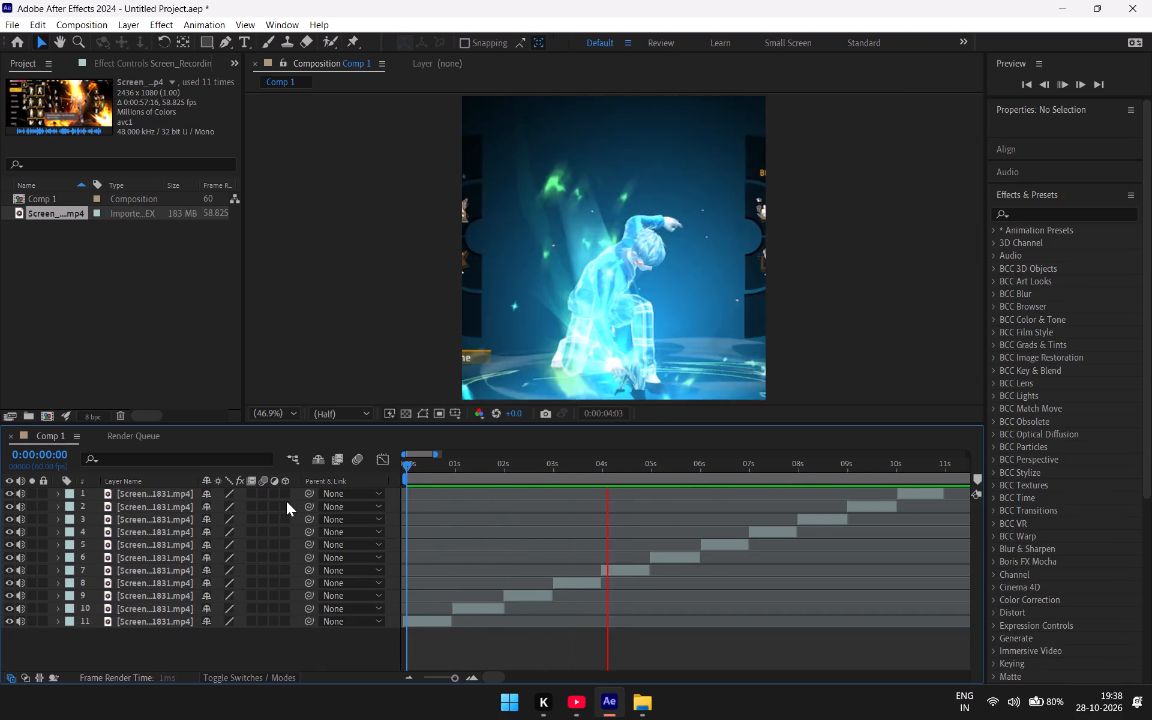
key("space")
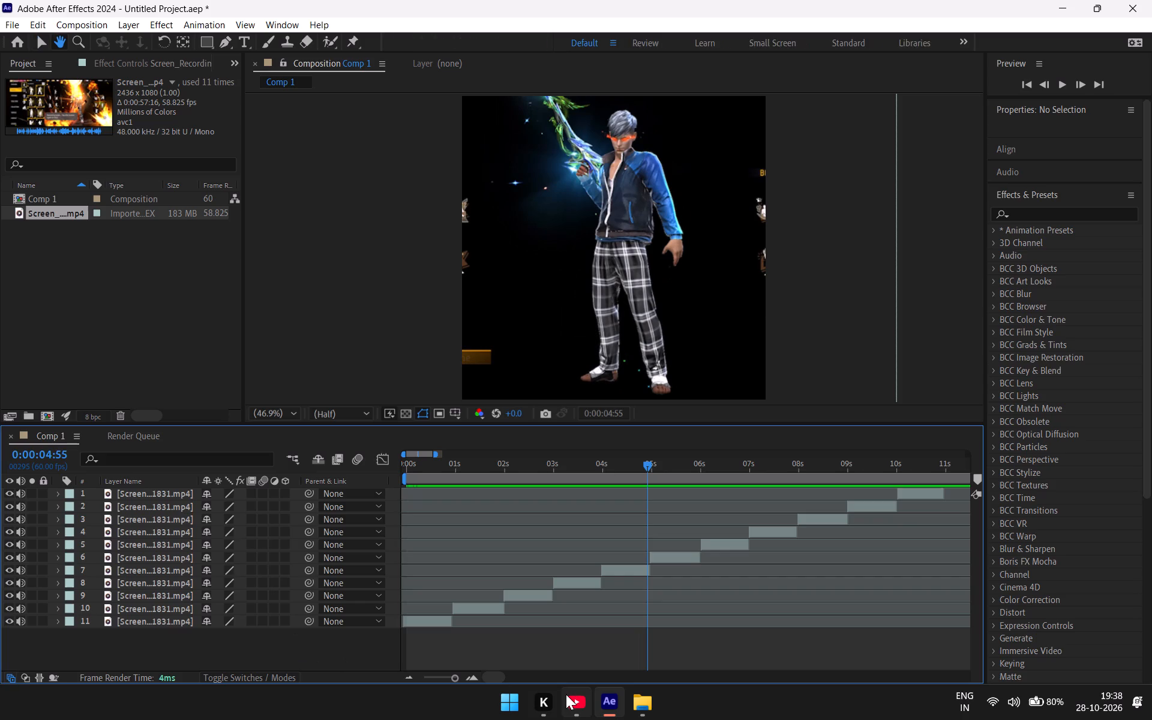